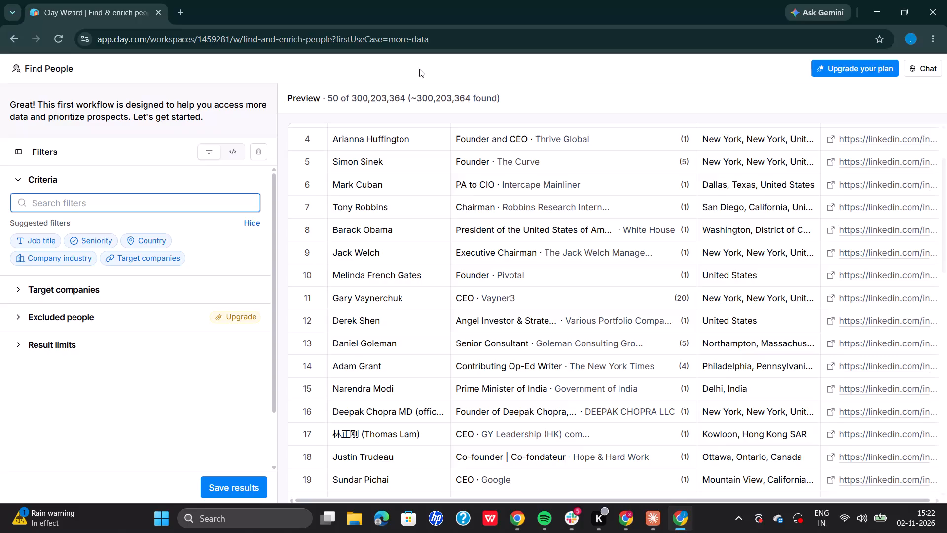
Open a new browser tab and enter "beng" as the start of a web search.
left_click(180, 8)
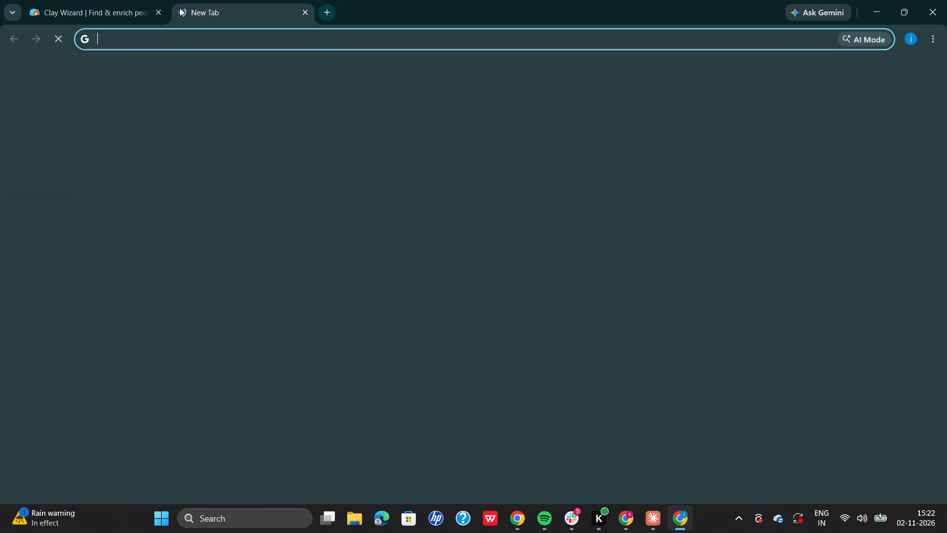
key("b")
type("eng")
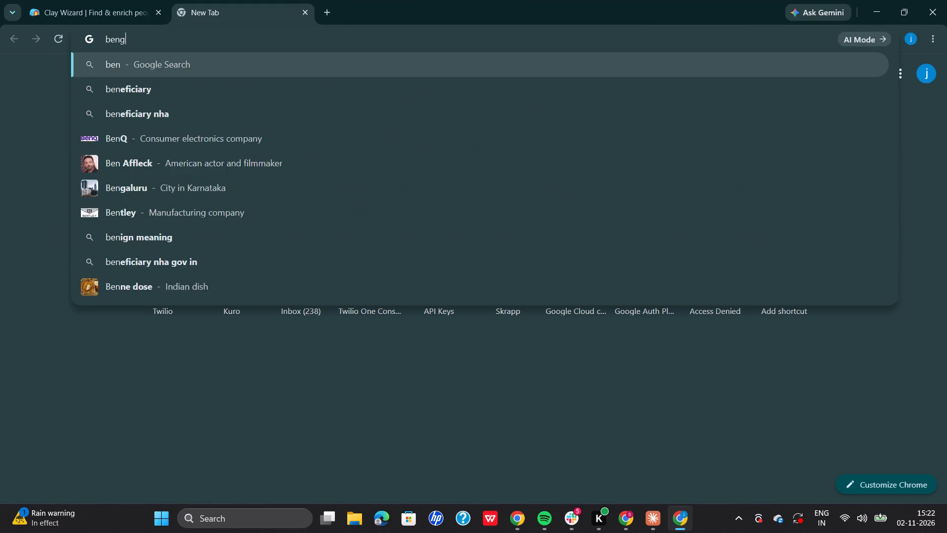
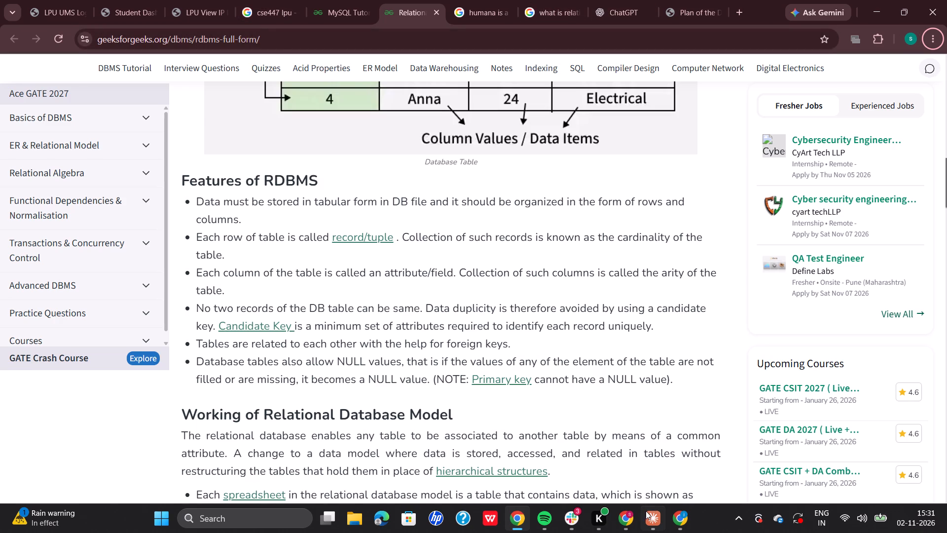
Switch to the browser window with Clay's Find People page and open the filter picker under Criteria.
left_click(683, 517)
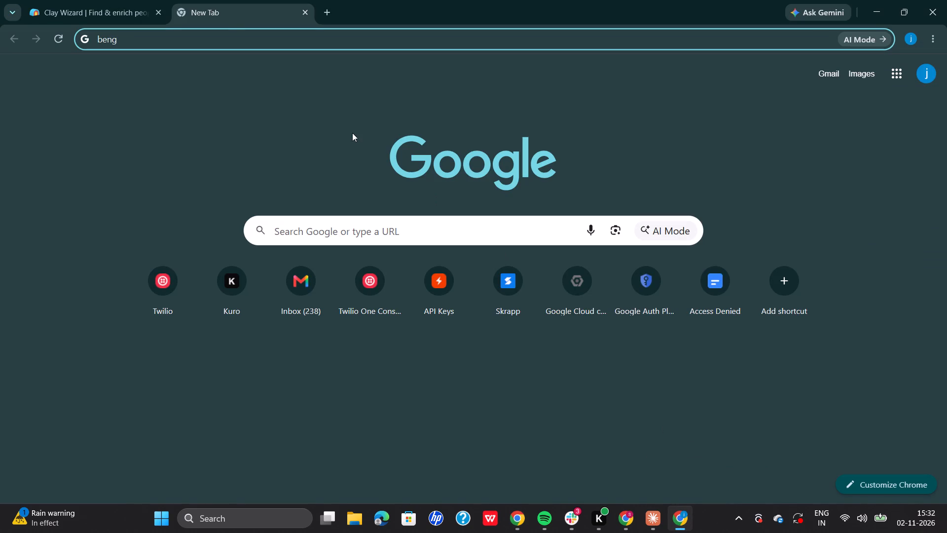
left_click(58, 0)
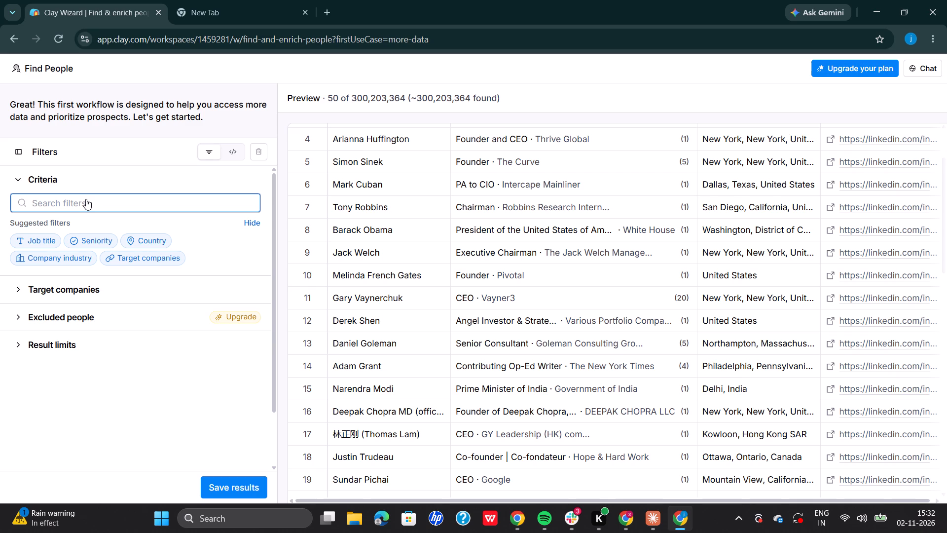
left_click(97, 211)
left_click(83, 202)
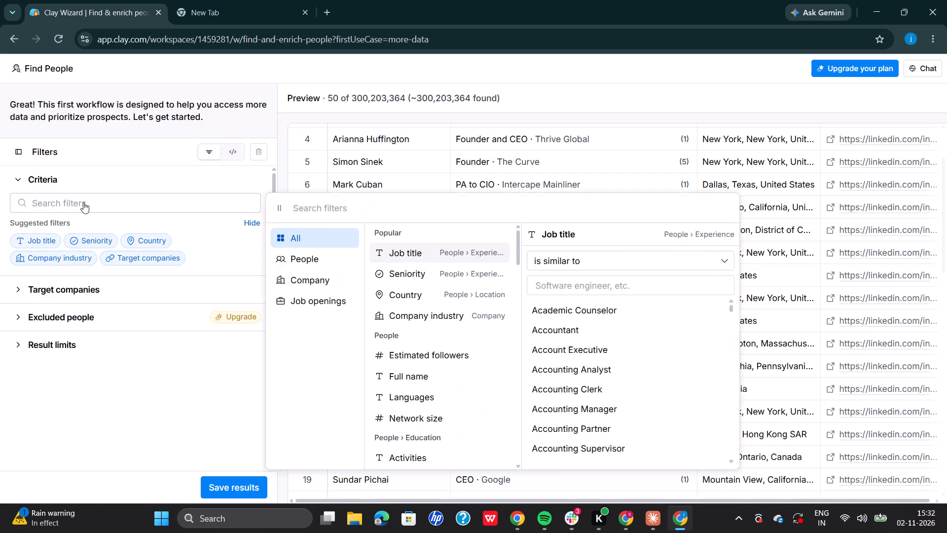
left_click(83, 202)
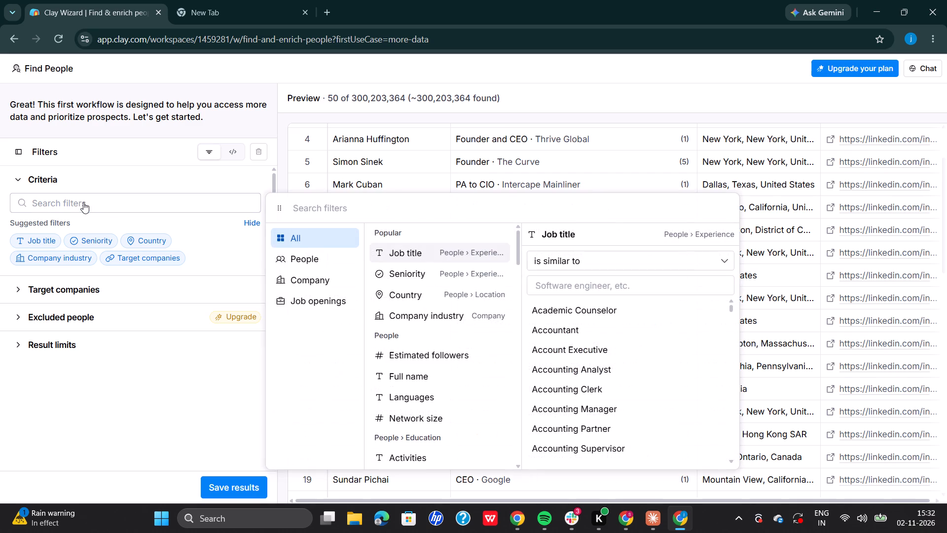
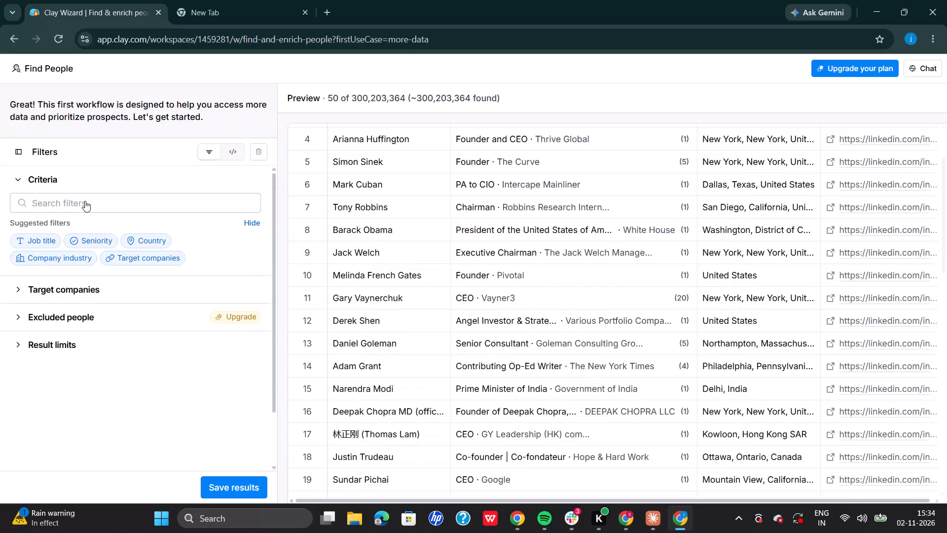
Add a Job title criteria filter and choose Chief Operating Officer as its first value.
left_click(85, 201)
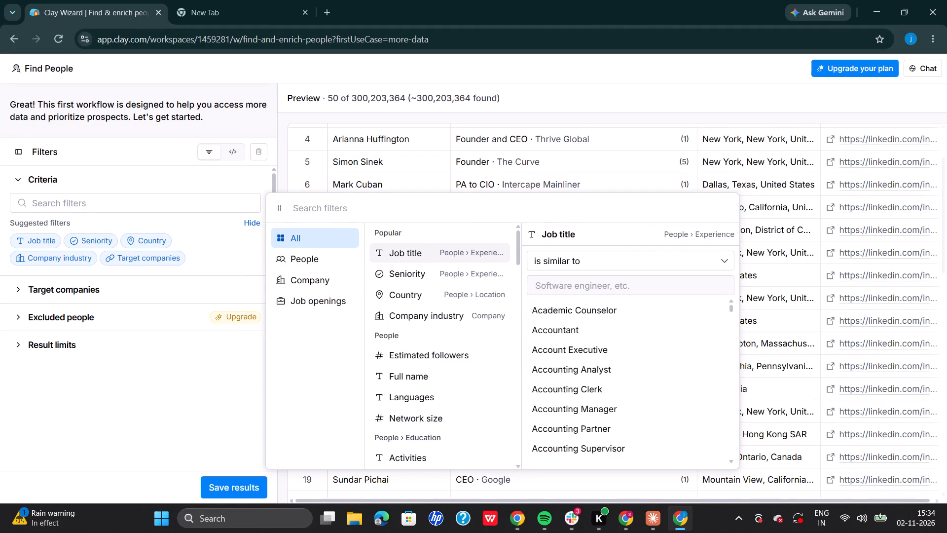
left_click(29, 240)
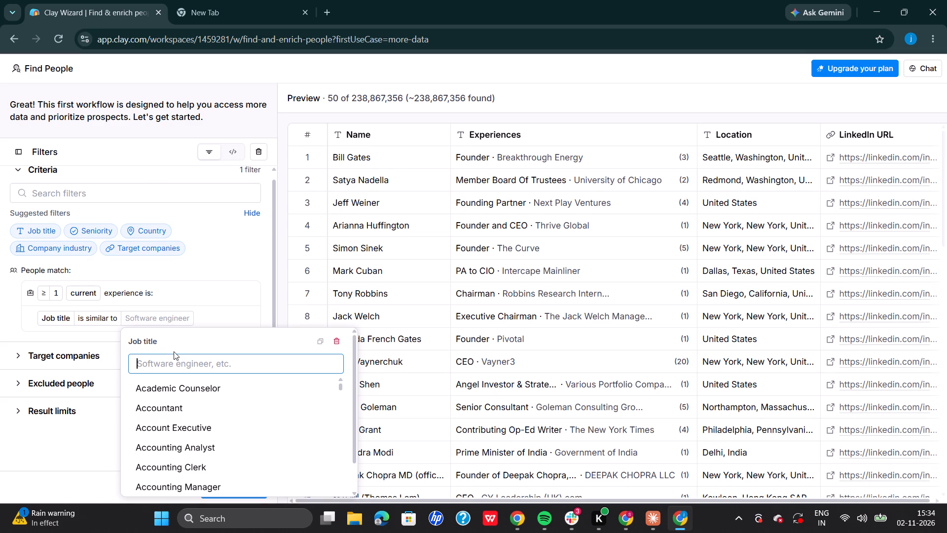
type("cheif")
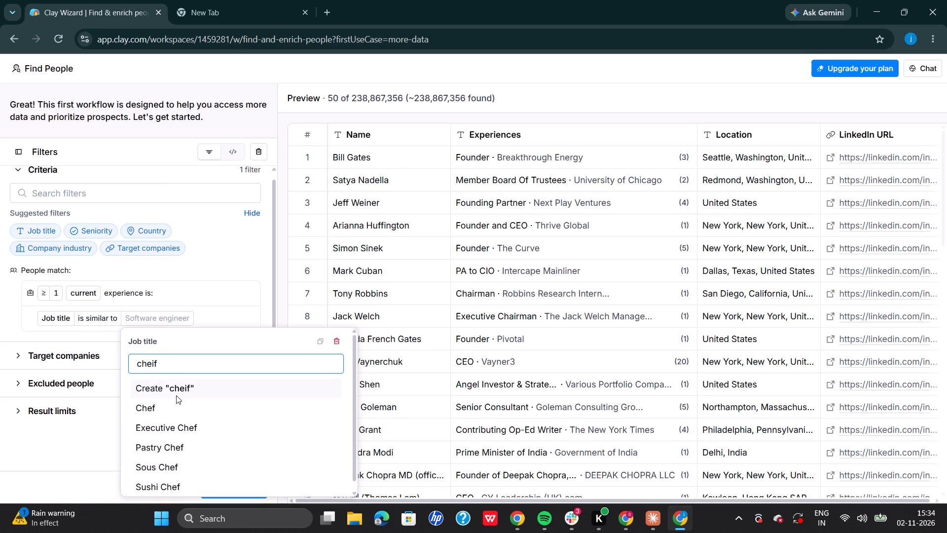
key("space")
type("oper")
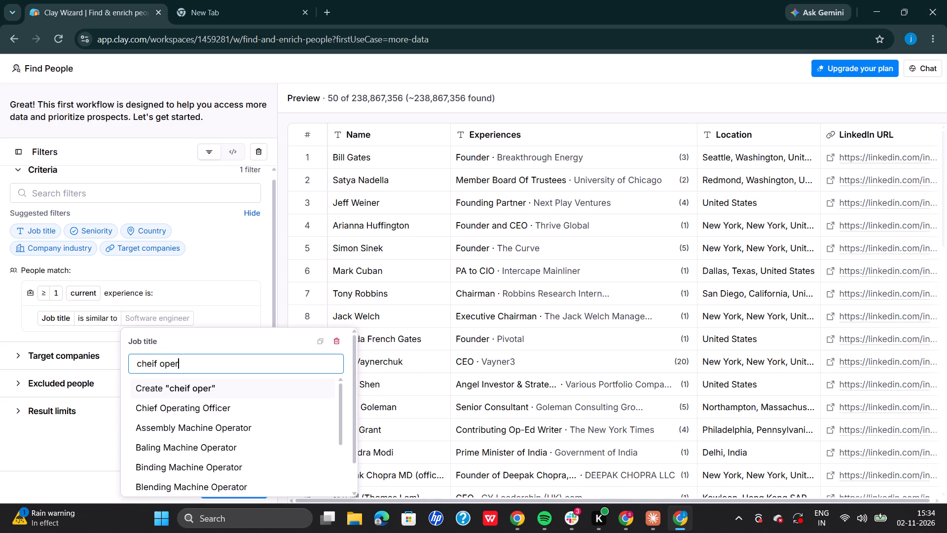
left_click(202, 411)
Find and add Chief Executive Officer to the Job title filter.
left_click(245, 360)
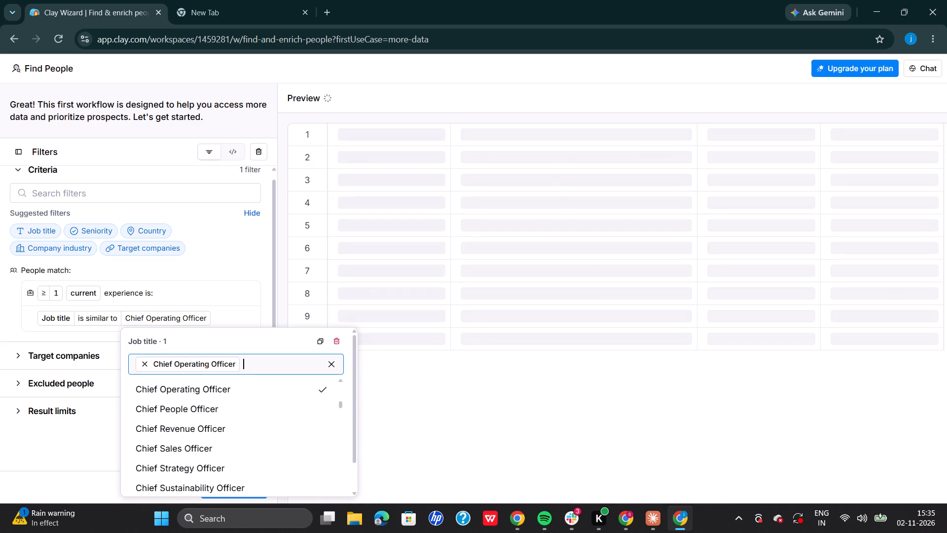
type("cheif")
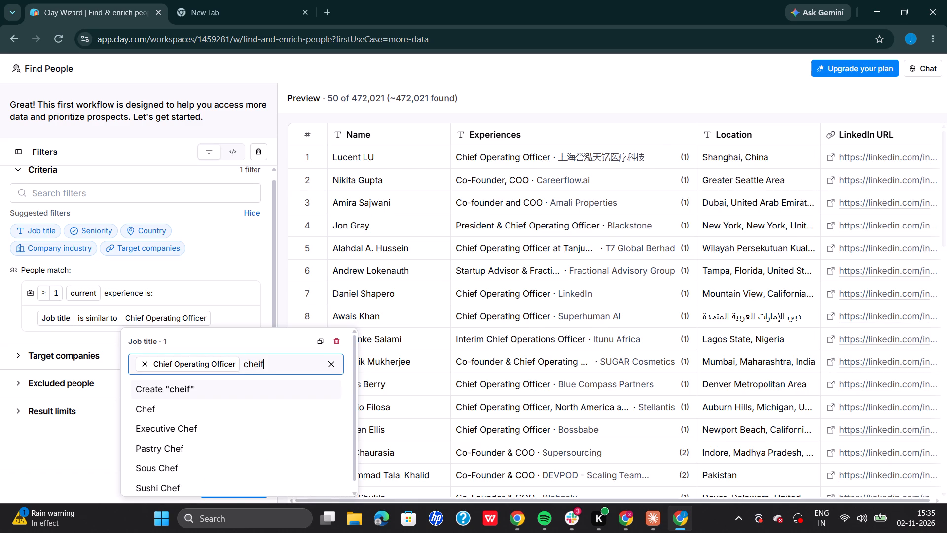
scroll(253, 403, "down", 1)
scroll(202, 445, "down", 2)
scroll(202, 445, "up", 1)
key("BackSpace")
key("BackSpace")
key("BackSpace")
key("BackSpace")
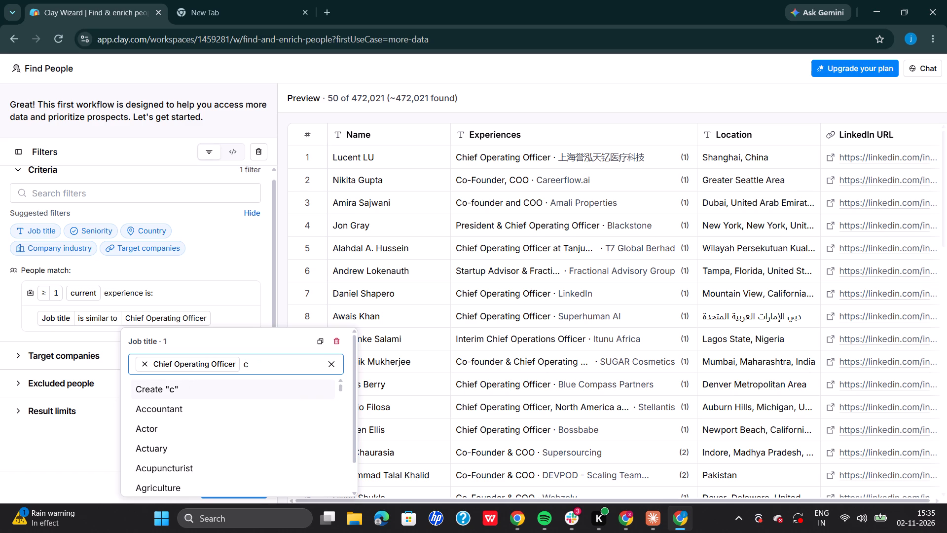
type("hief")
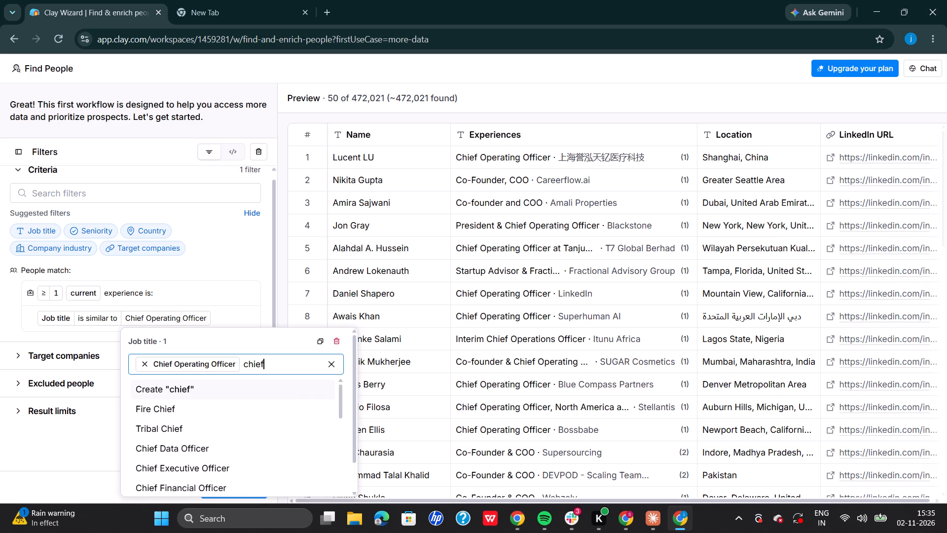
left_click(218, 470)
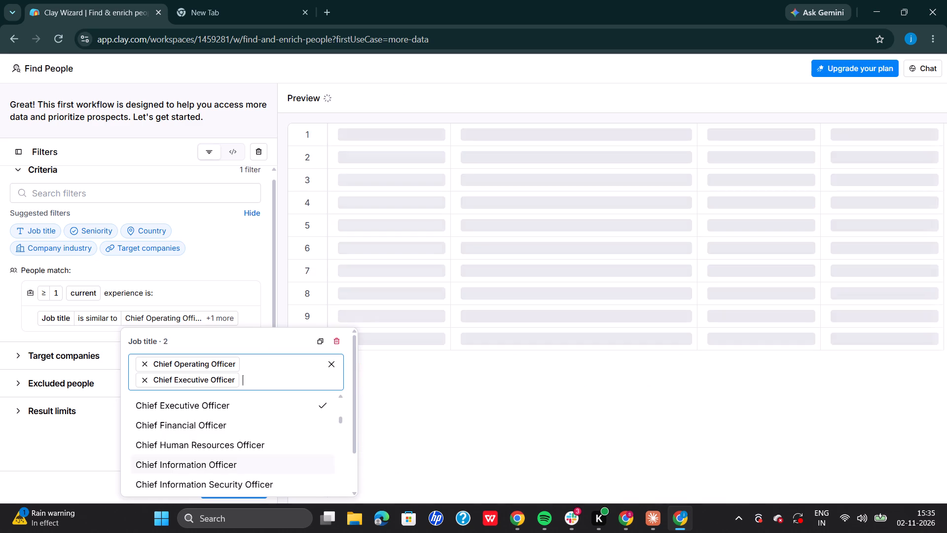
Add Chief Technology Officer to the Job title filter from the suggested titles.
scroll(198, 447, "down", 1)
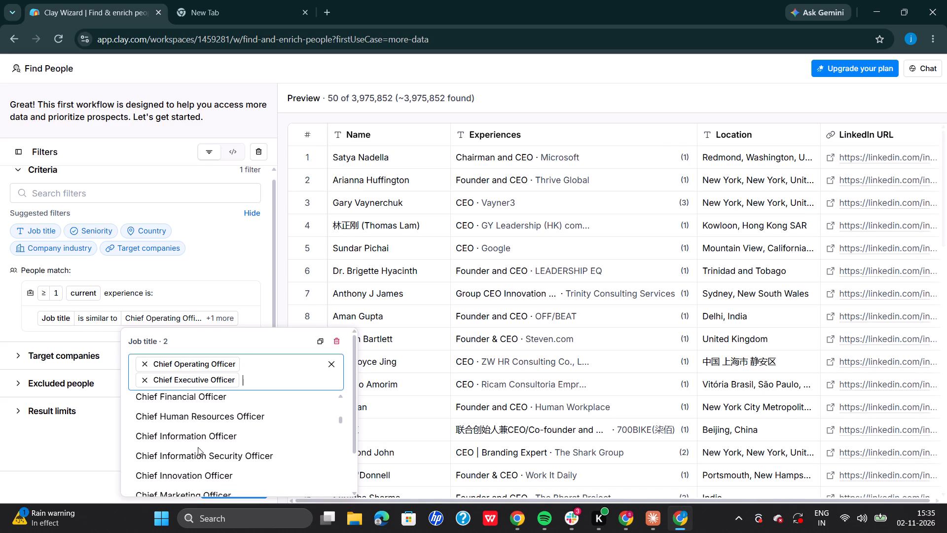
scroll(198, 458, "down", 2)
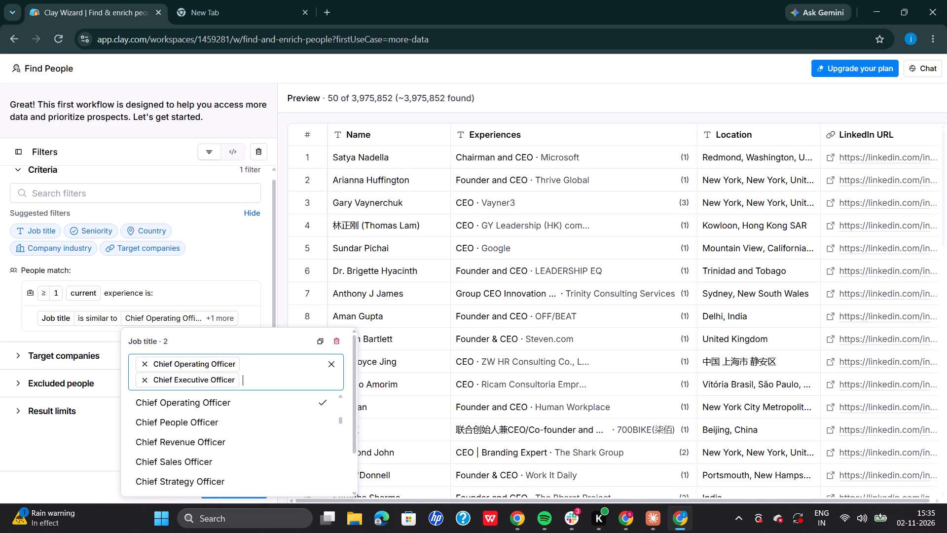
scroll(198, 458, "down", 1)
left_click(201, 437)
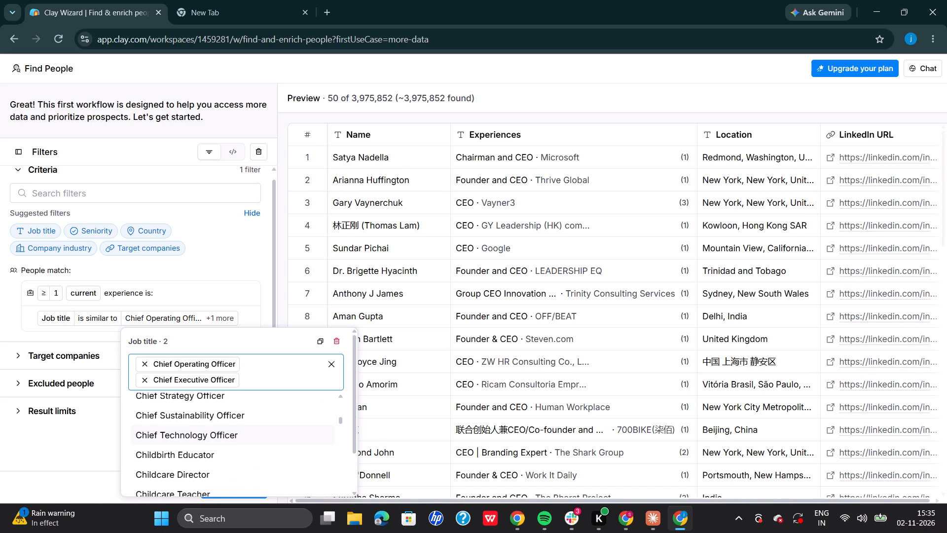
Find and add Founder to the Job title filter.
scroll(211, 440, "down", 1)
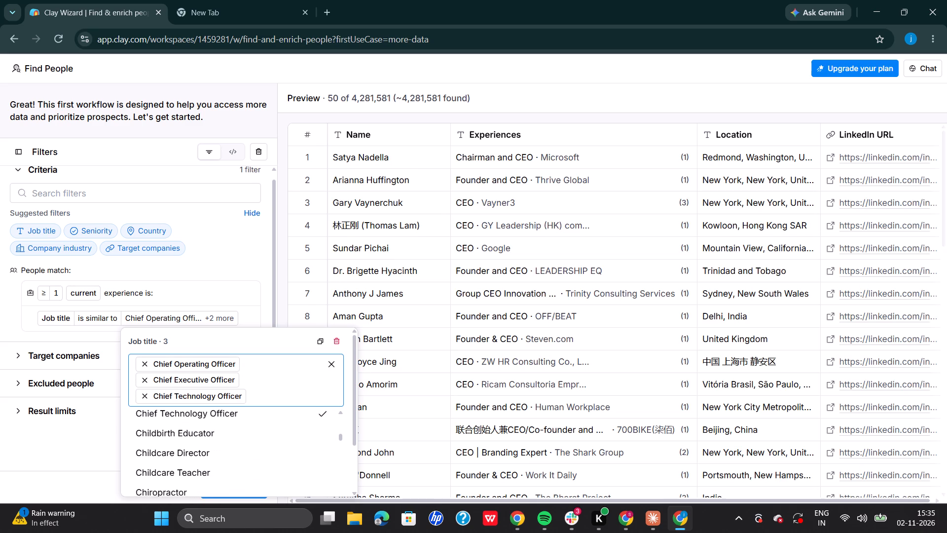
scroll(211, 440, "down", 1)
type("foun")
left_click(145, 445)
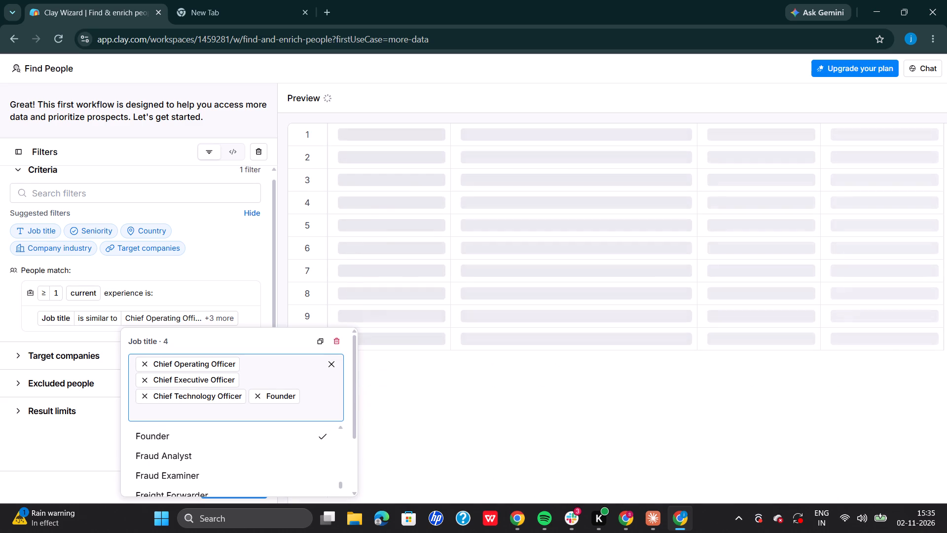
Search the job titles for "quality" and add Quality Assurance Manager to the filter.
type("quality")
scroll(210, 453, "down", 1)
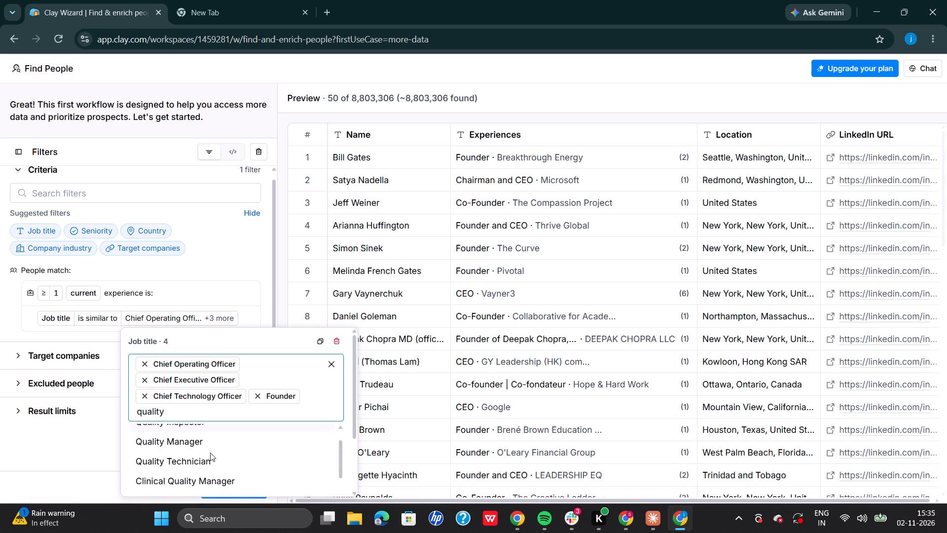
scroll(210, 453, "down", 1)
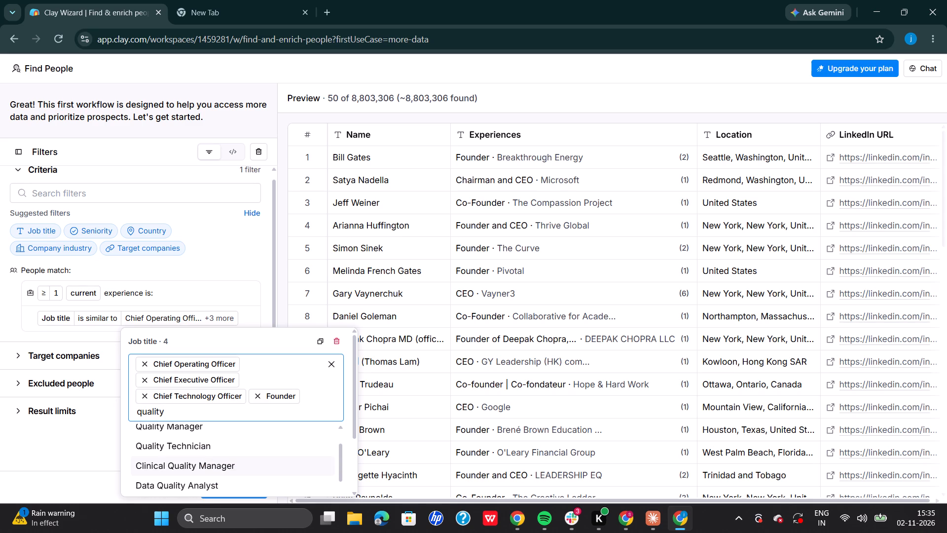
scroll(217, 466, "down", 1)
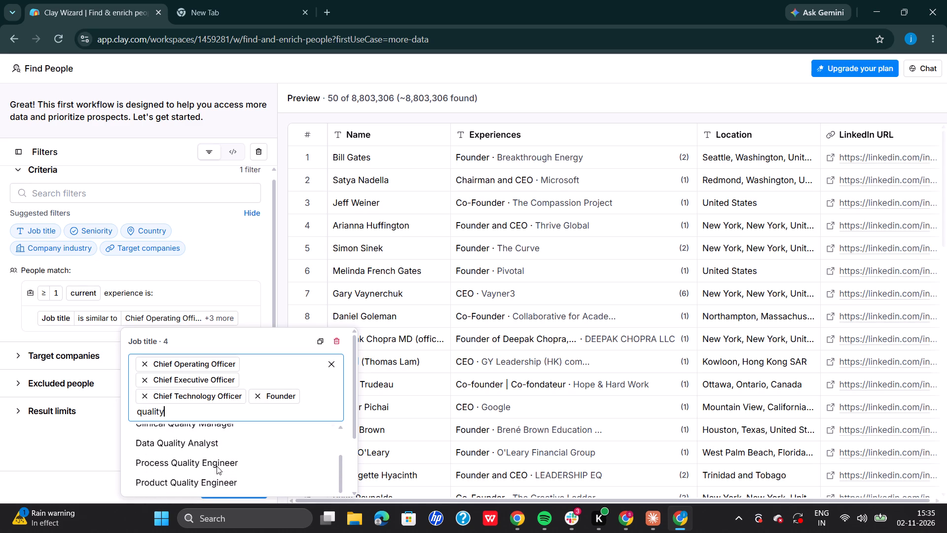
scroll(217, 466, "down", 1)
scroll(239, 451, "up", 1)
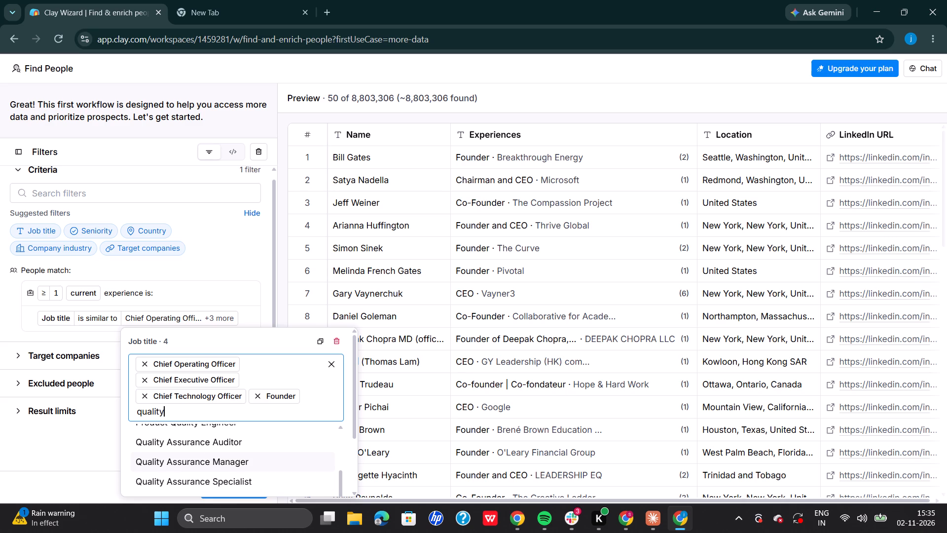
left_click(210, 459)
Search the job title options for "chief" and "chief quali", look through the suggestions, and clear the search text.
type("chei")
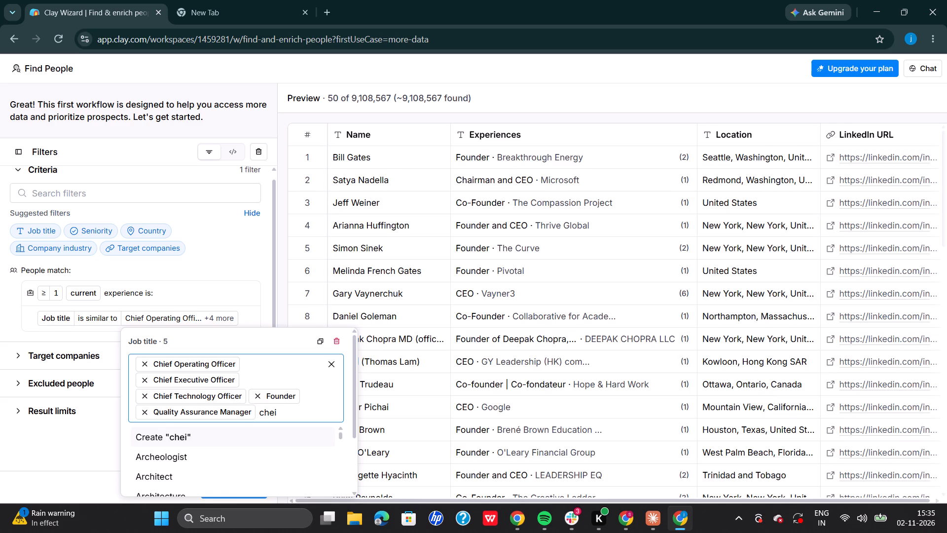
key("BackSpace")
key("BackSpace")
type("ief")
scroll(257, 450, "down", 1)
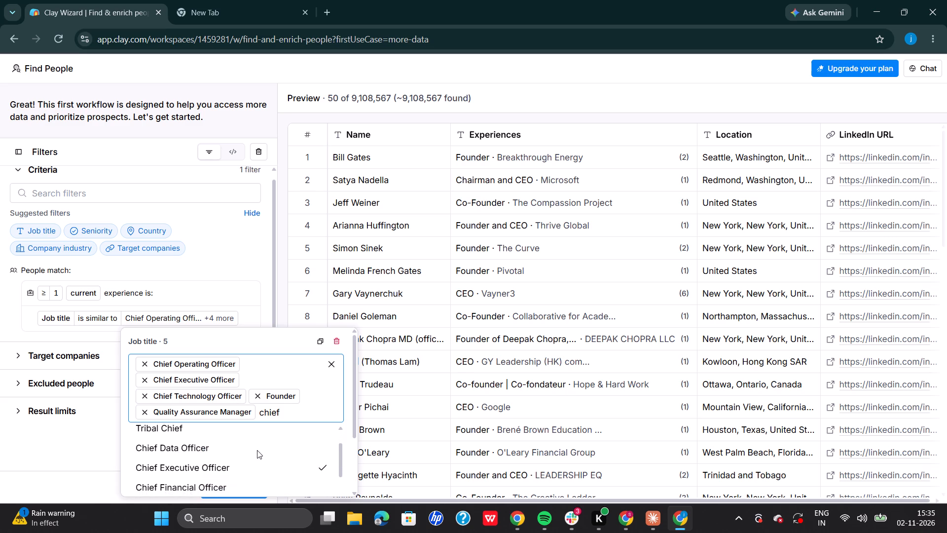
scroll(257, 450, "down", 1)
key("space")
type("qua")
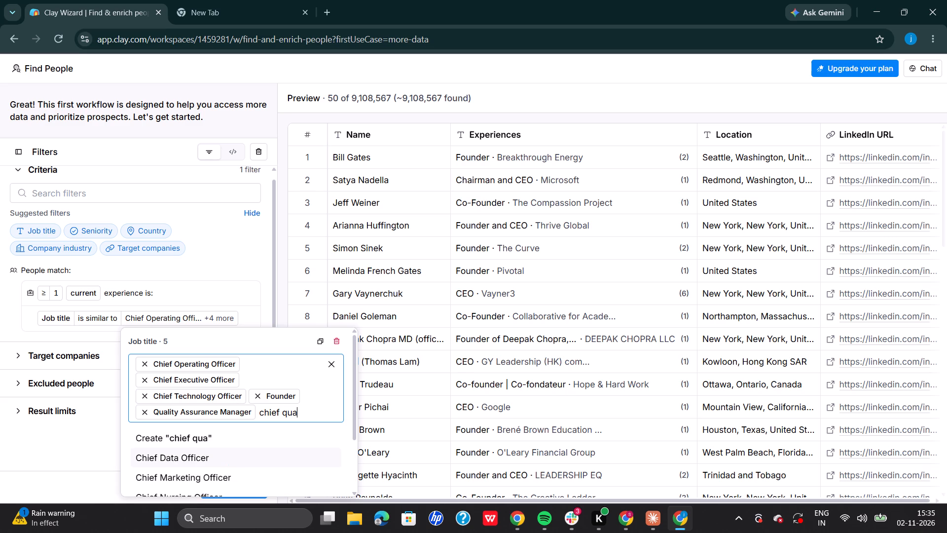
scroll(223, 474, "down", 5)
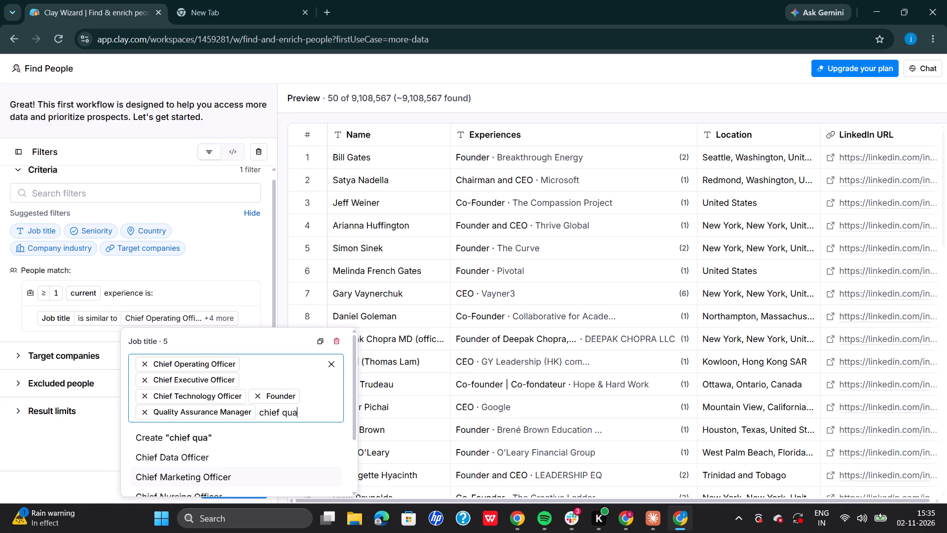
scroll(242, 448, "down", 4)
scroll(242, 448, "up", 2)
scroll(242, 448, "down", 3)
type("li")
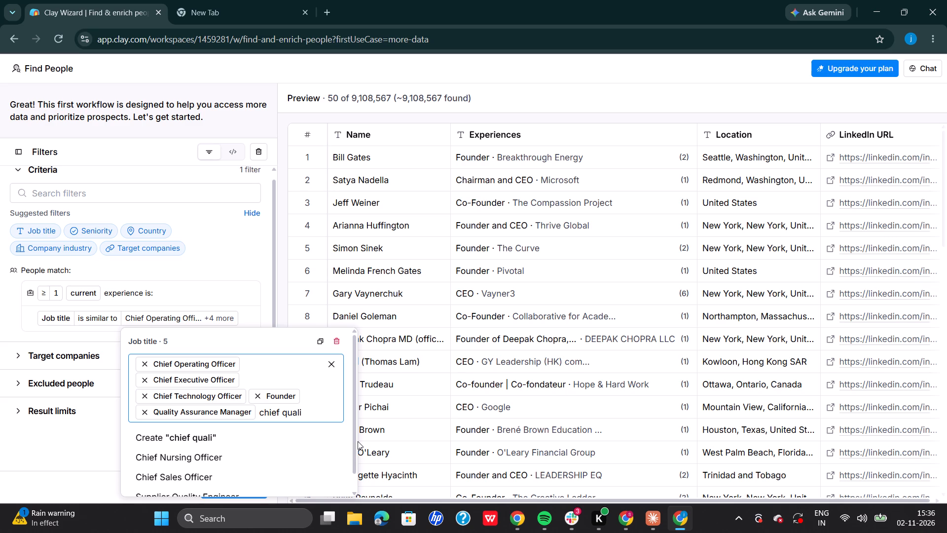
scroll(258, 444, "down", 2)
key("BackSpace")
key("BackSpace")
key("BackSpace")
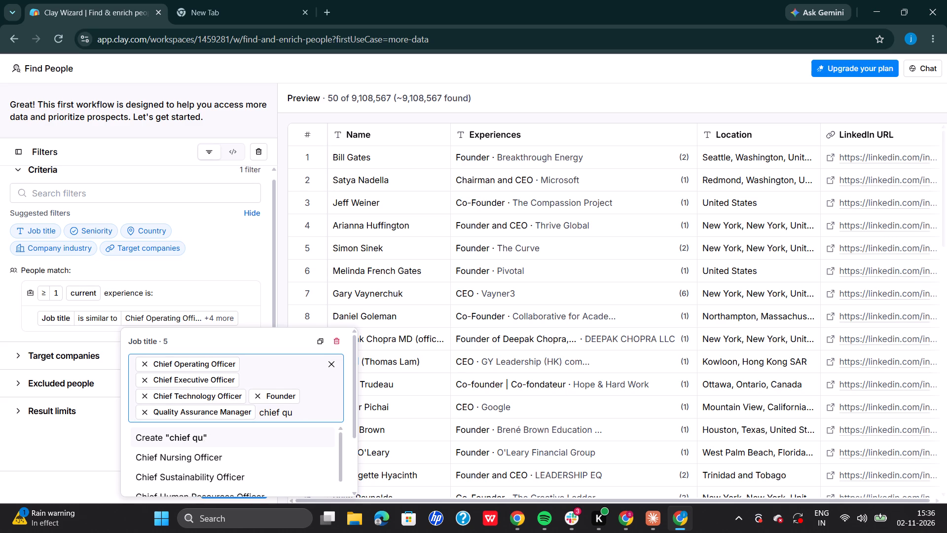
key("BackSpace")
key("BackSpace")
key("BackSpace")
key("BackSpace")
key("BackSpace")
key("BackSpace")
key("BackSpace")
key("BackSpace")
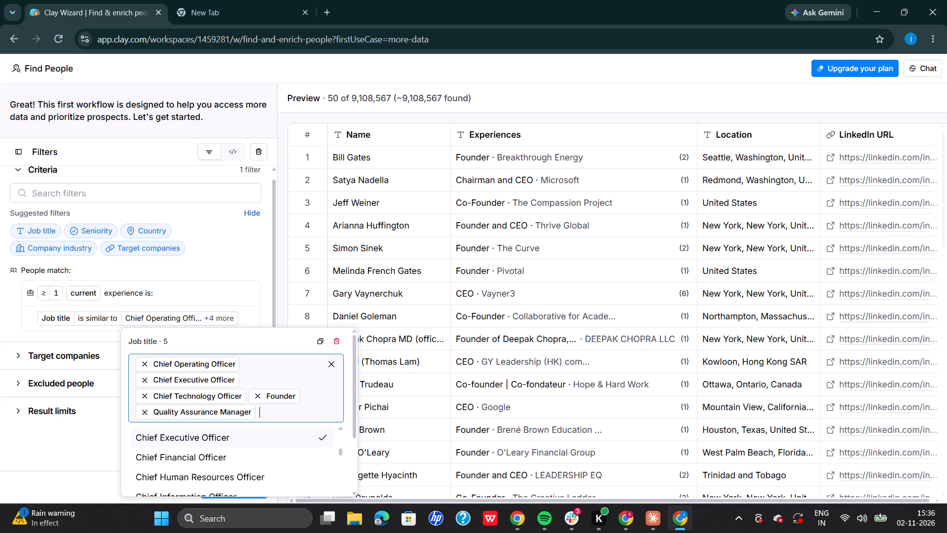
Search the job title options for "vice" and clear the search text.
type("vice")
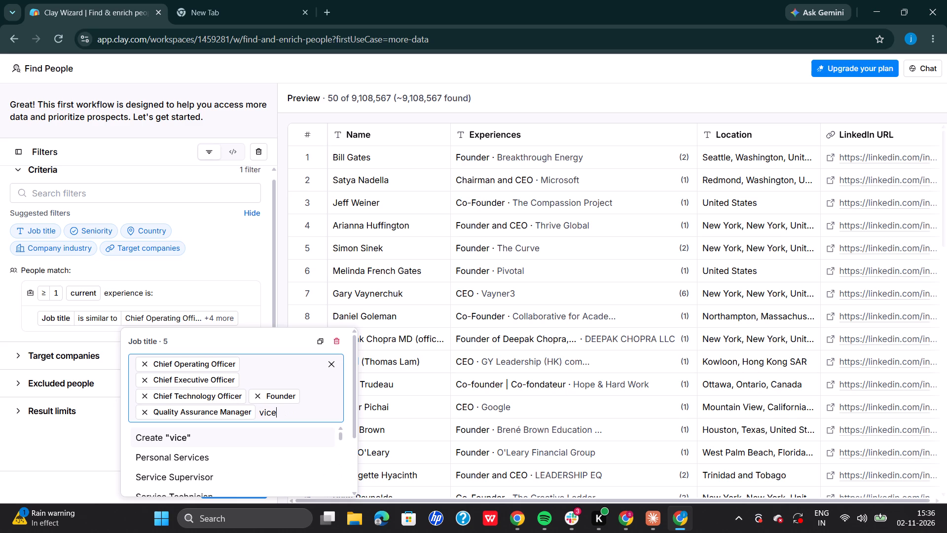
key("BackSpace")
key("BackSpace")
key("BackSpace")
key("BackSpace")
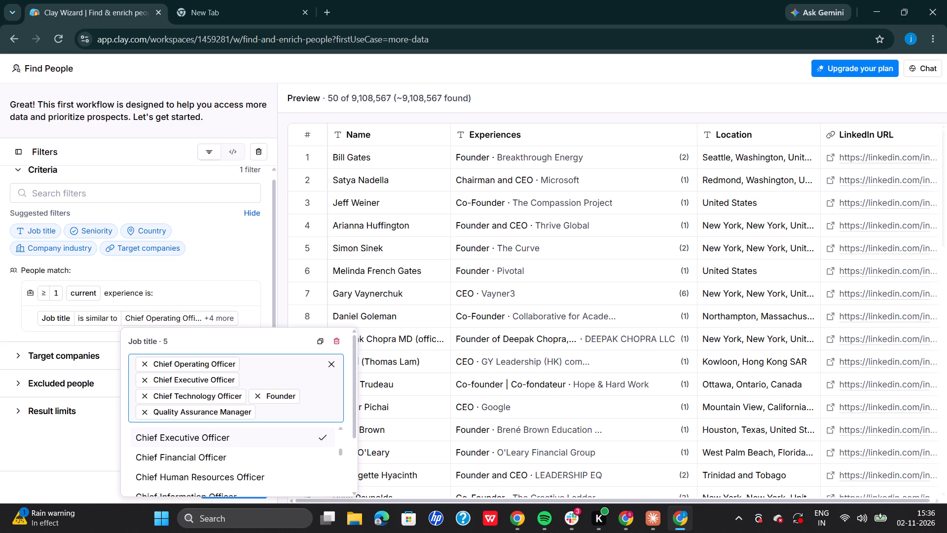
Search the job title options for "chief" and look through the suggested titles.
type("chief")
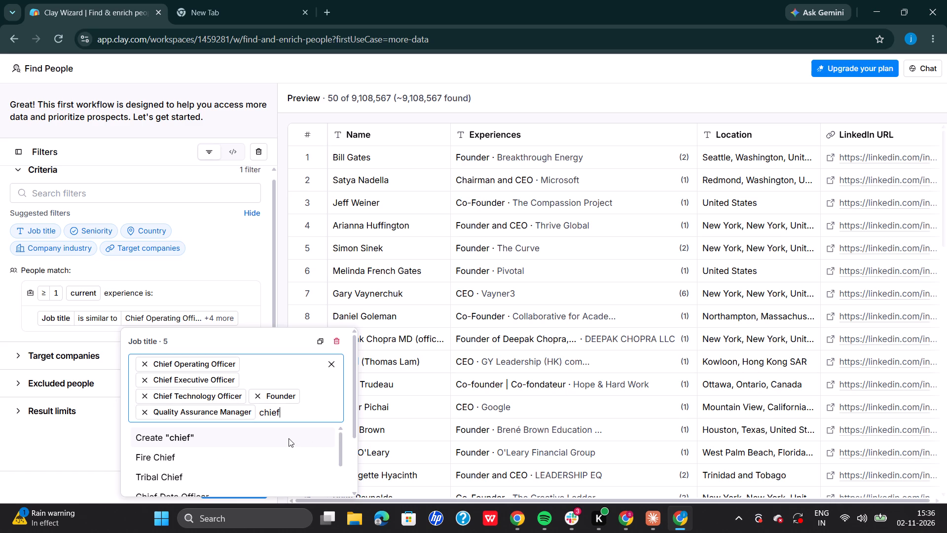
scroll(289, 438, "down", 2)
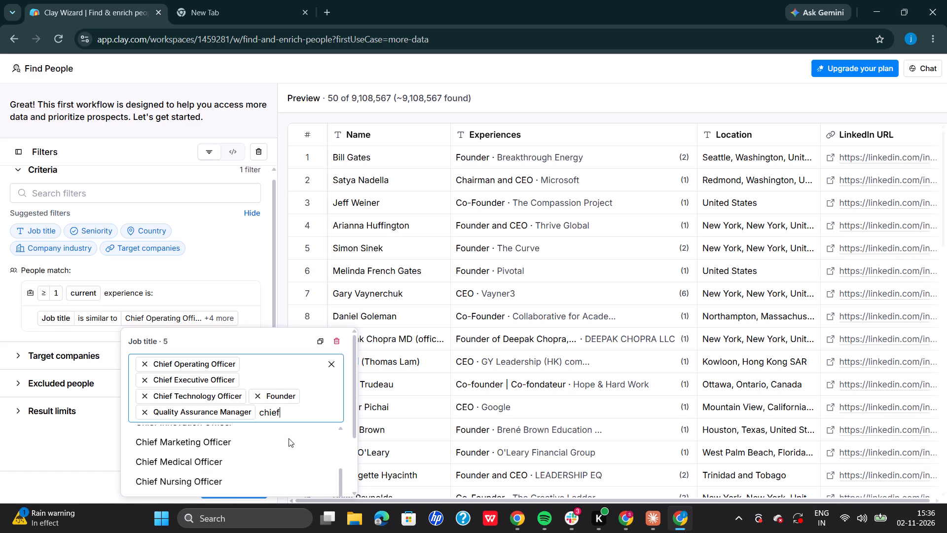
scroll(289, 438, "down", 2)
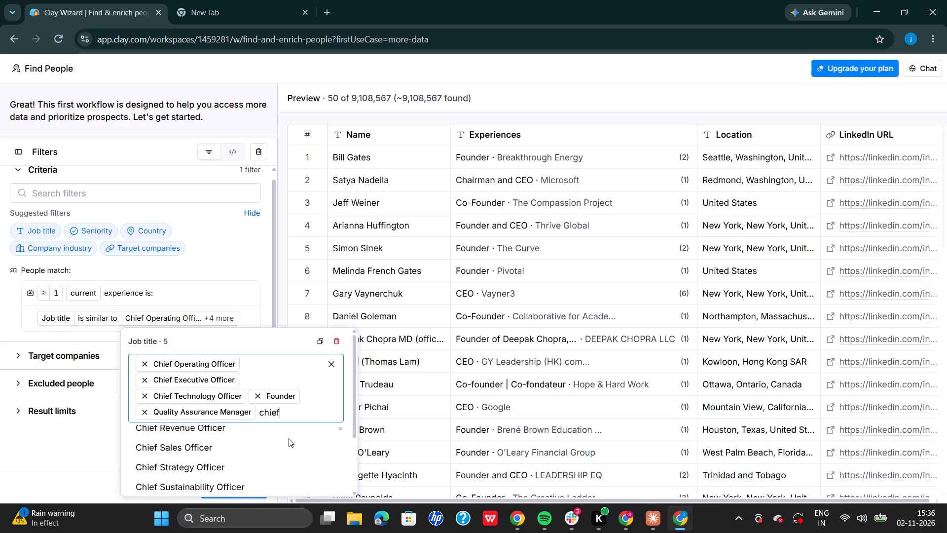
scroll(289, 438, "down", 2)
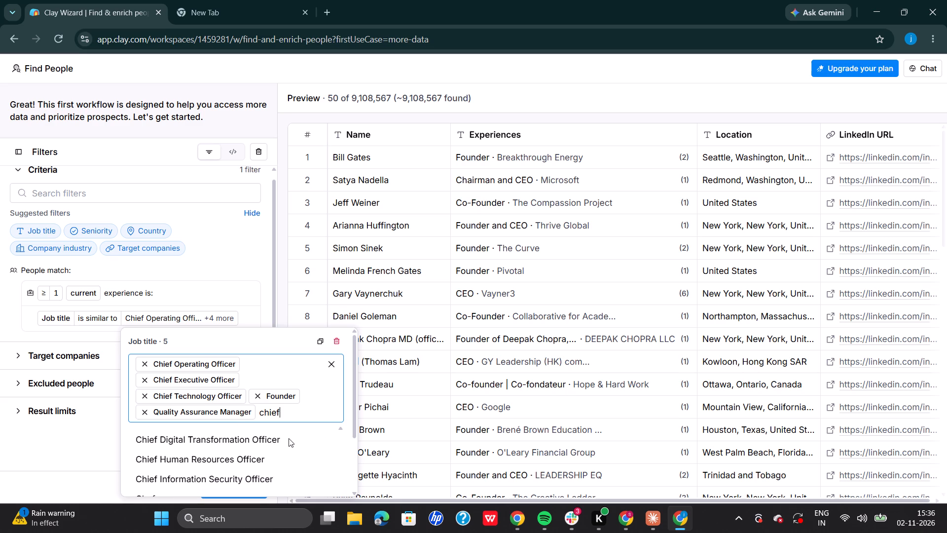
scroll(289, 438, "down", 1)
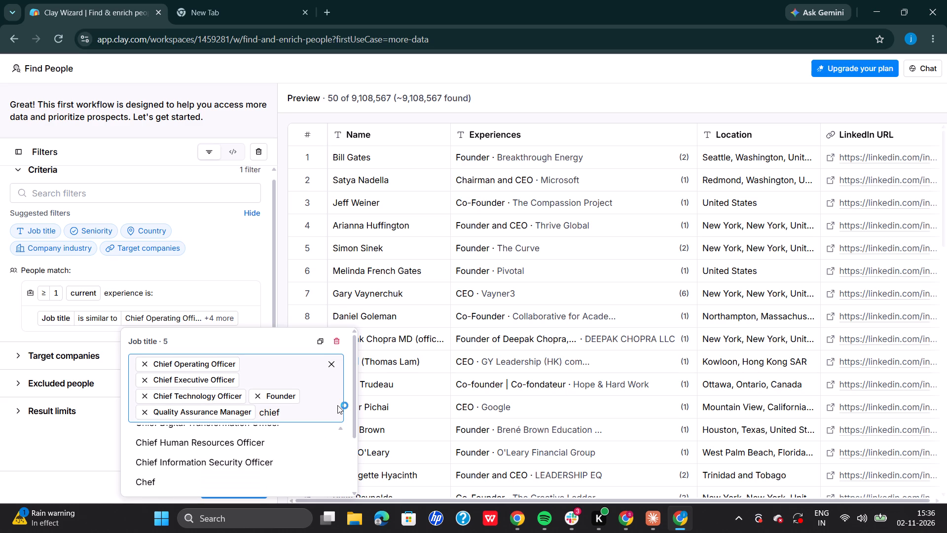
Narrow the job title search to "chief pro", look through the suggestions, and clear the search text.
key("space")
type("pro")
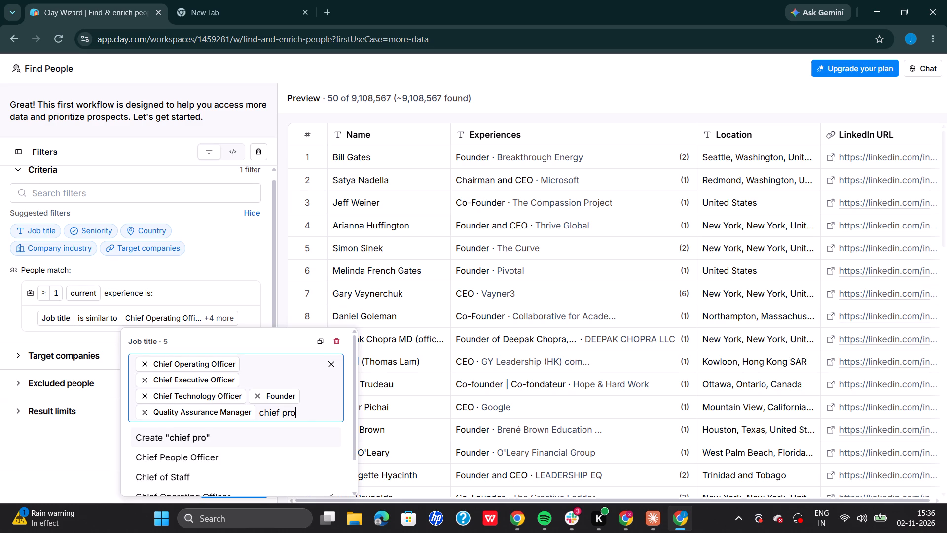
scroll(271, 444, "down", 1)
scroll(195, 472, "down", 2)
left_click_drag(355, 436, 355, 462)
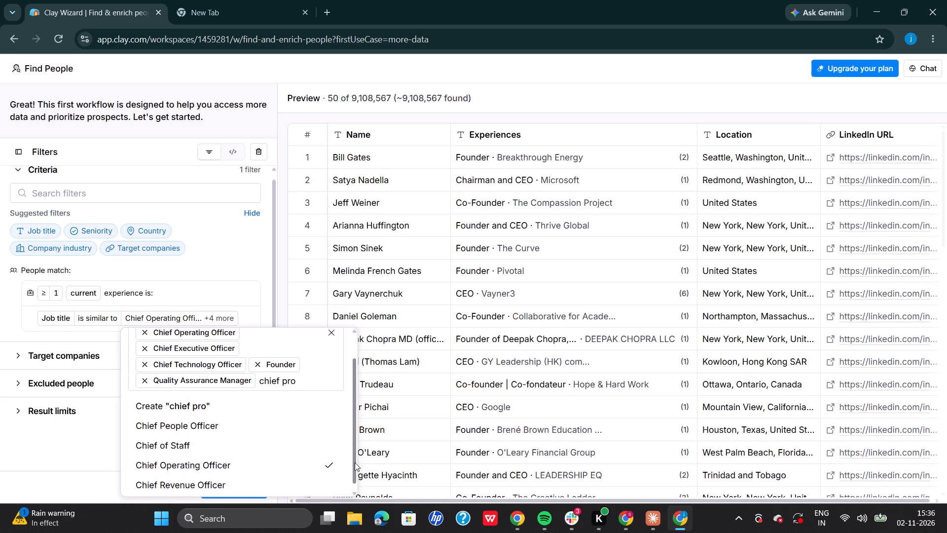
left_click_drag(355, 462, 356, 486)
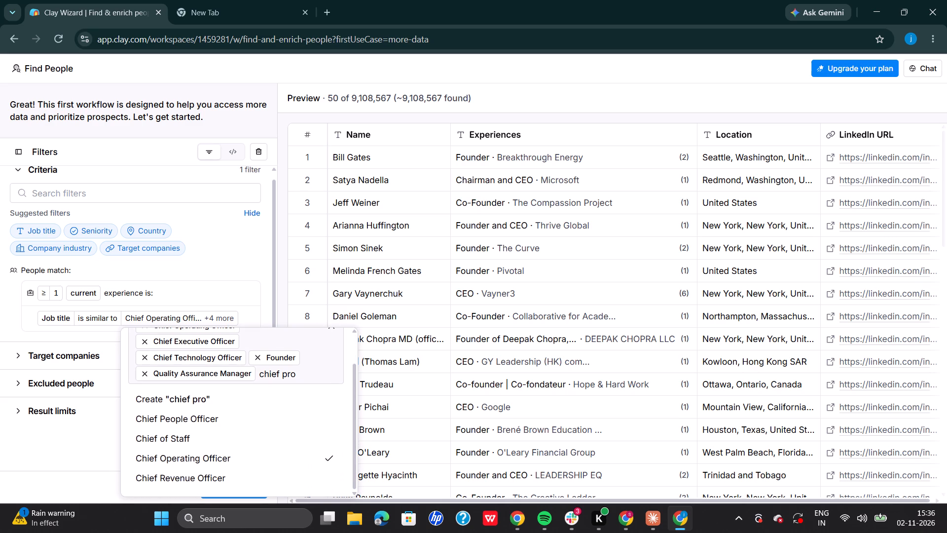
left_click(305, 375)
key("BackSpace")
key("BackSpace")
key("BackSpace")
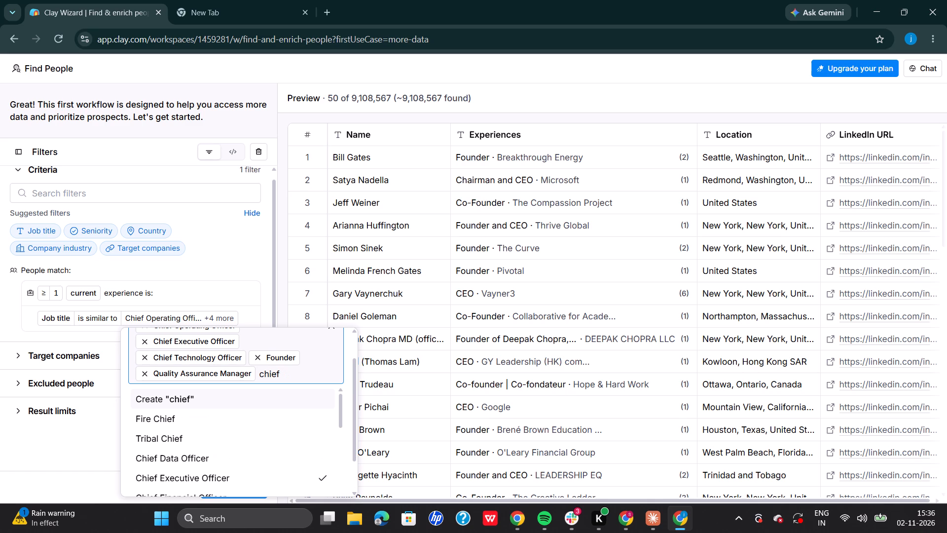
key("BackSpace")
key("BackSpace")
key("BackSpace")
key("BackSpace")
key("BackSpace")
key("BackSpace")
Search the job title options for "dire", look through the director titles, and clear the search text.
type("dire")
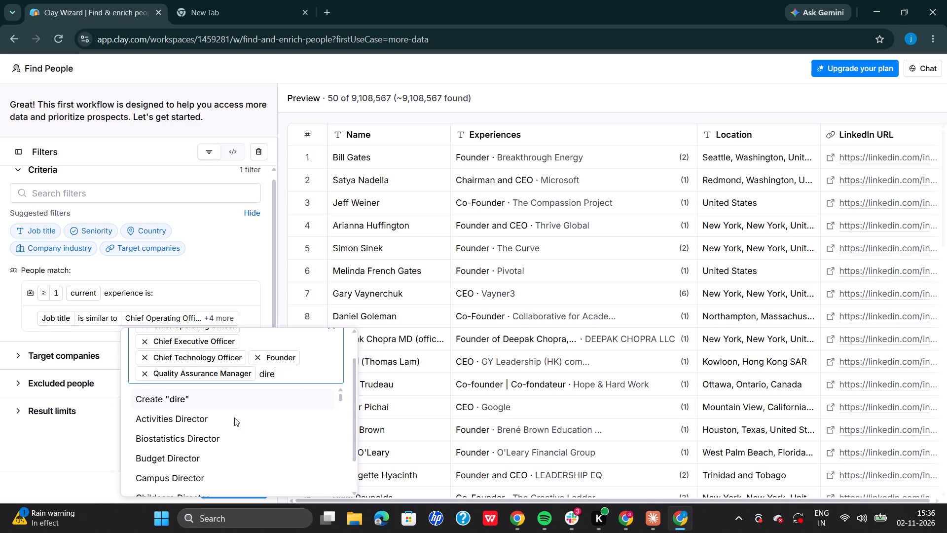
scroll(227, 417, "down", 2)
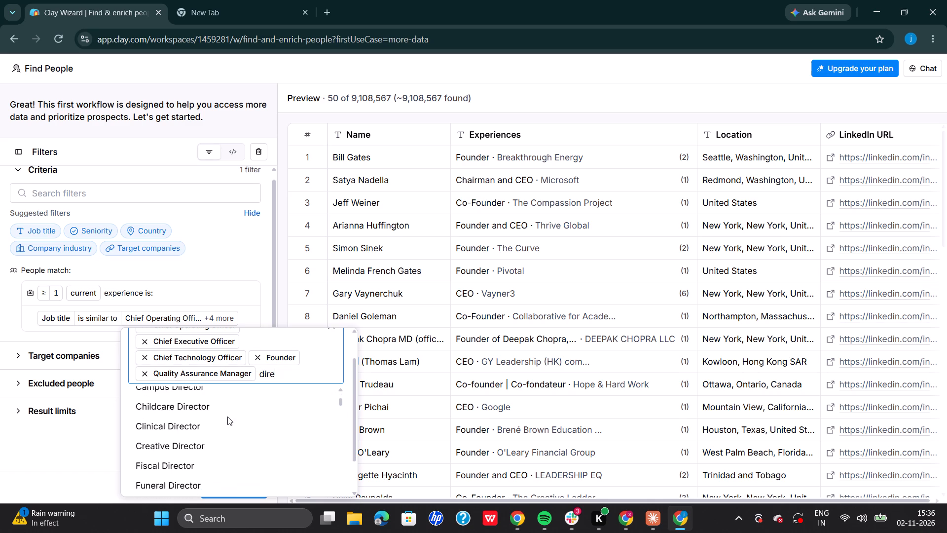
scroll(227, 417, "down", 1)
key("BackSpace")
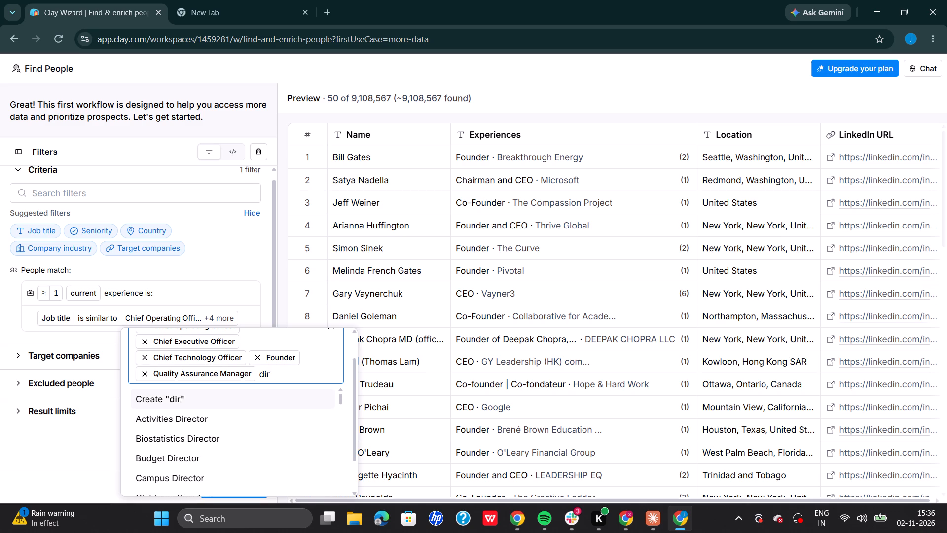
key("BackSpace")
key("BackSpace")
key("BackSpace")
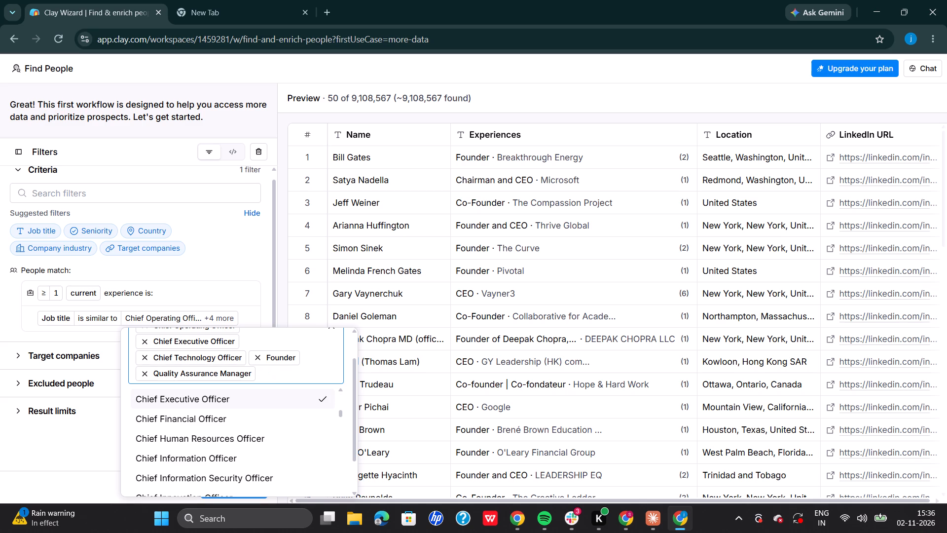
Search the job title options for "preside", look through the suggestions, and clear the search text.
type("pres")
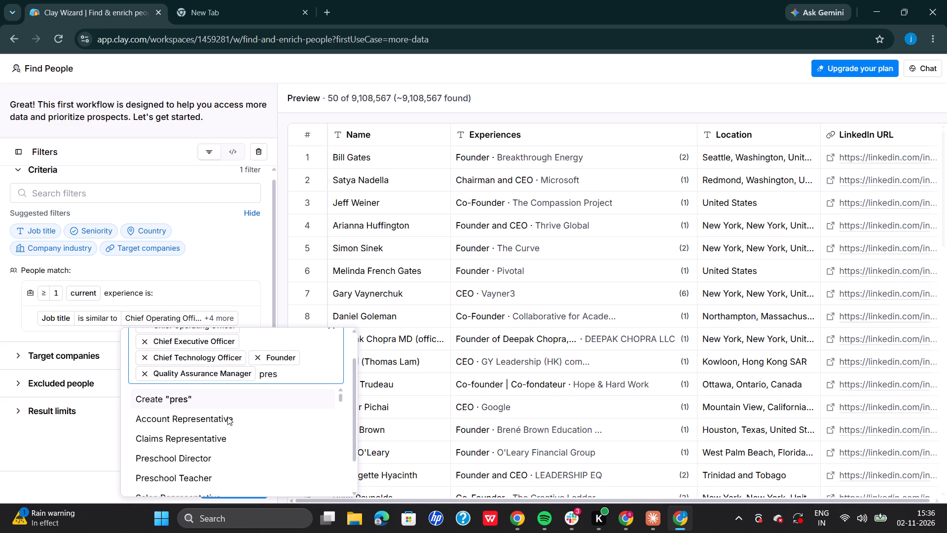
type("ide")
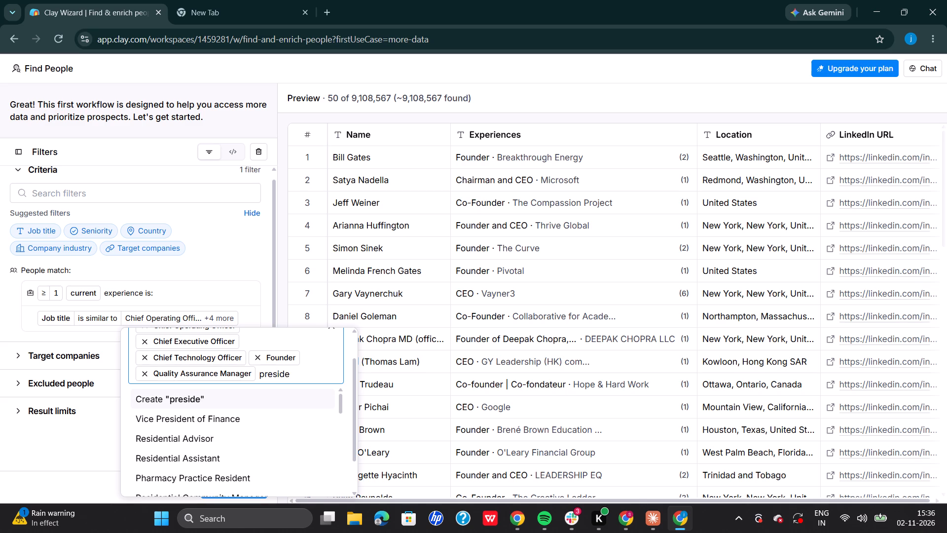
scroll(236, 443, "down", 1)
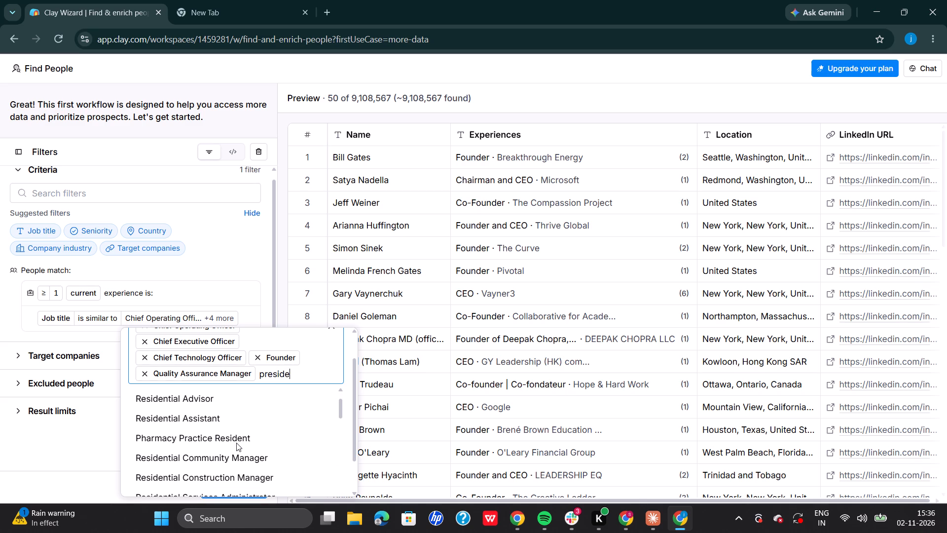
scroll(236, 443, "down", 1)
key("BackSpace")
key("BackSpace")
key("BackSpace")
key("BackSpace")
key("BackSpace")
key("BackSpace")
key("BackSpace")
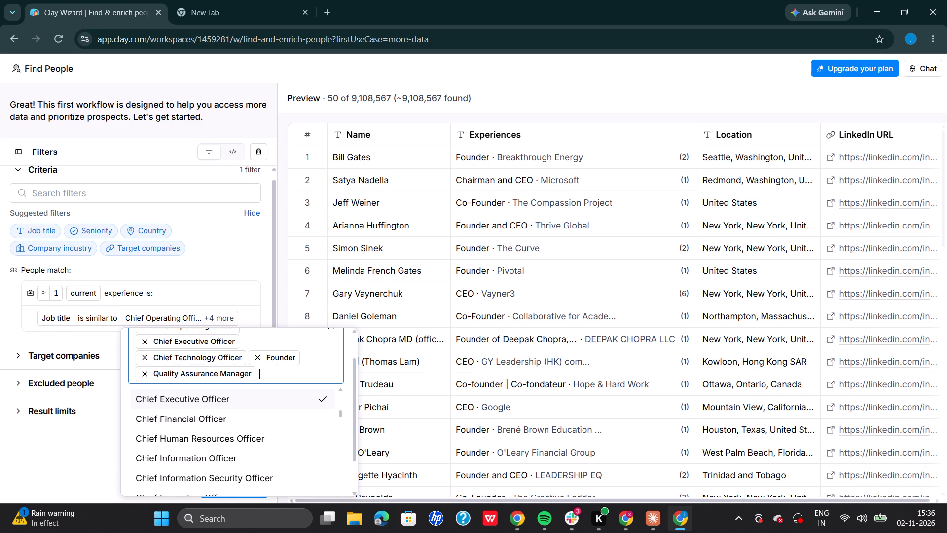
Search the job titles for "product o" and add Product Owner to the Job title filter.
type("product")
key("space")
type("o")
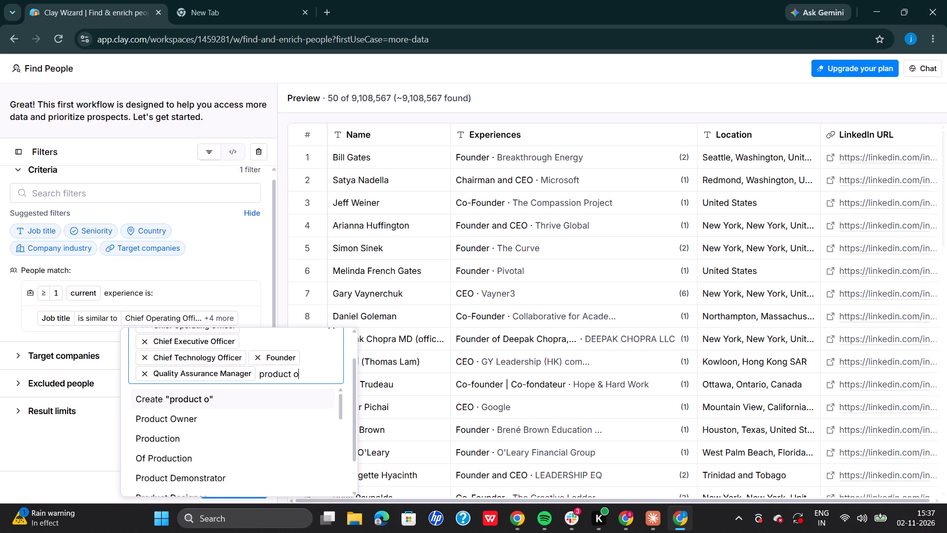
left_click(190, 419)
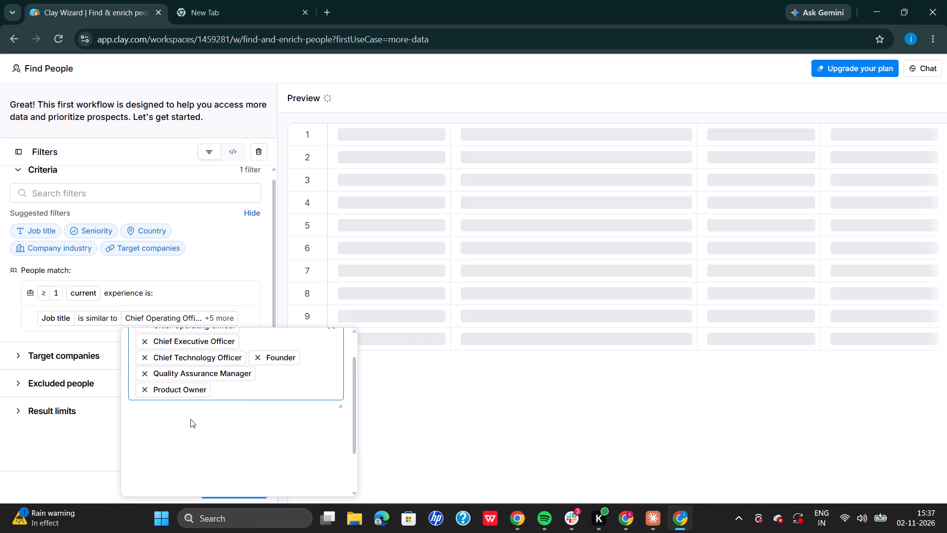
Search the job titles for "product m", add Product Manager to the filter, and close the job title selection.
type("product")
key("space")
key("m")
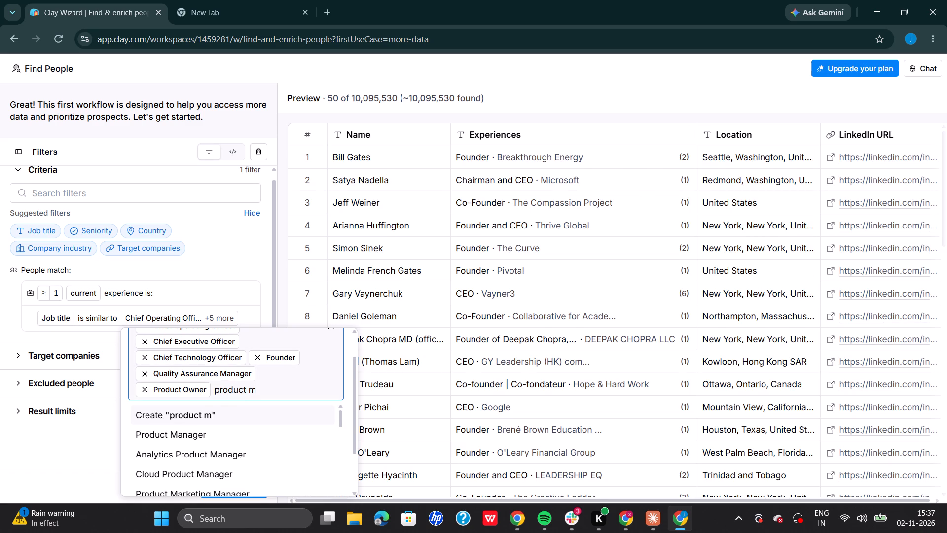
left_click(211, 432)
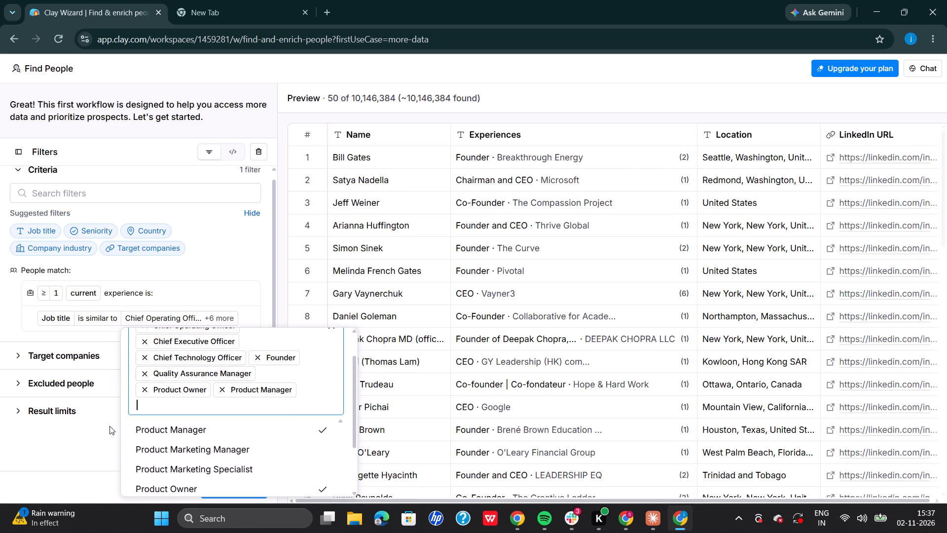
left_click(100, 424)
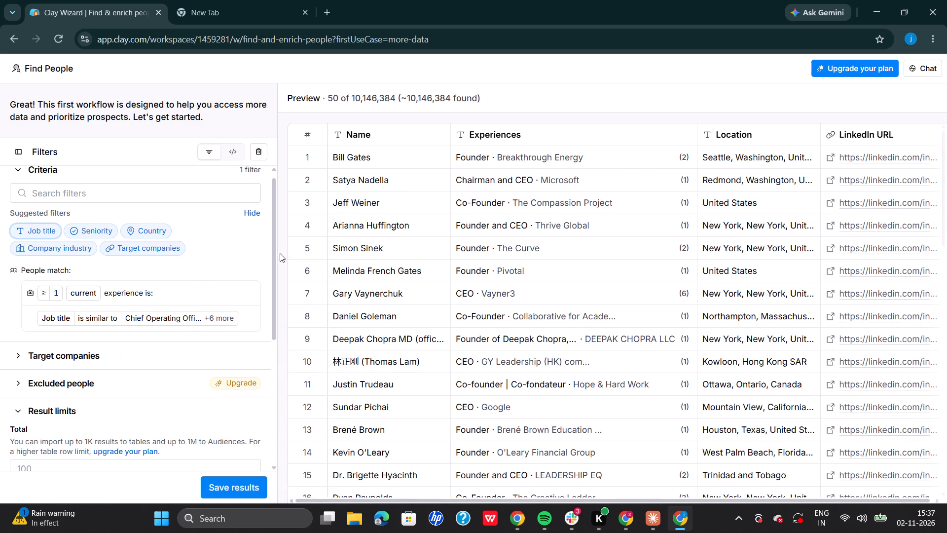
Add a Seniority filter to the current experience criteria with Owner, Founder, Partner, C-suite and VP.
left_click(230, 293)
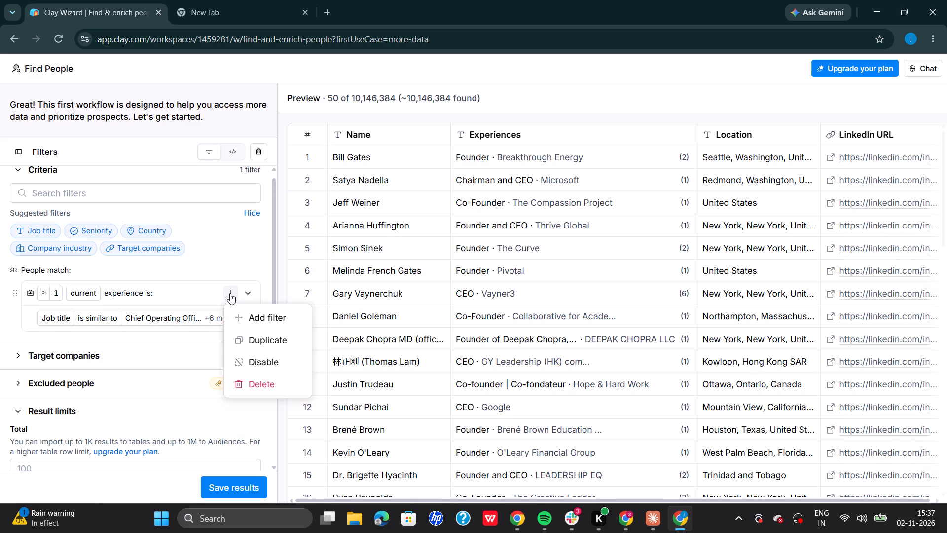
left_click(253, 314)
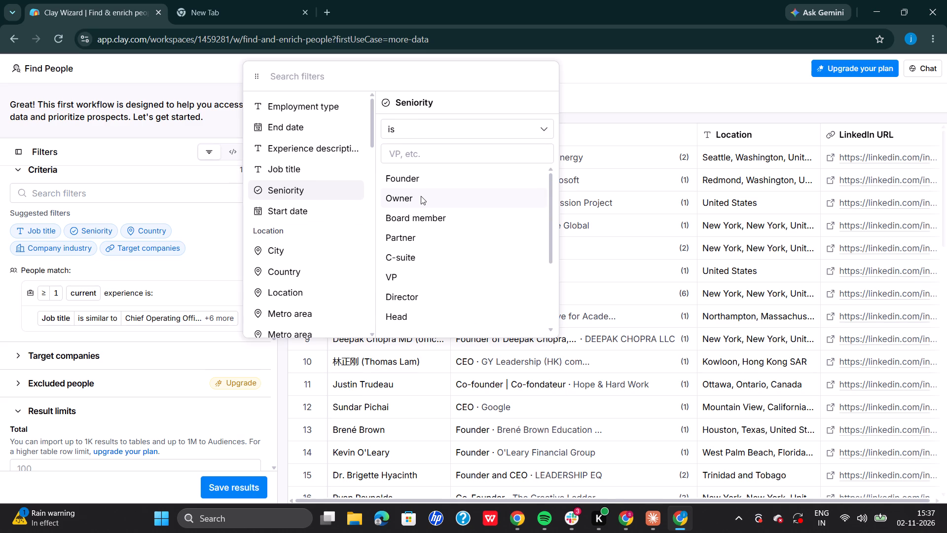
left_click(422, 198)
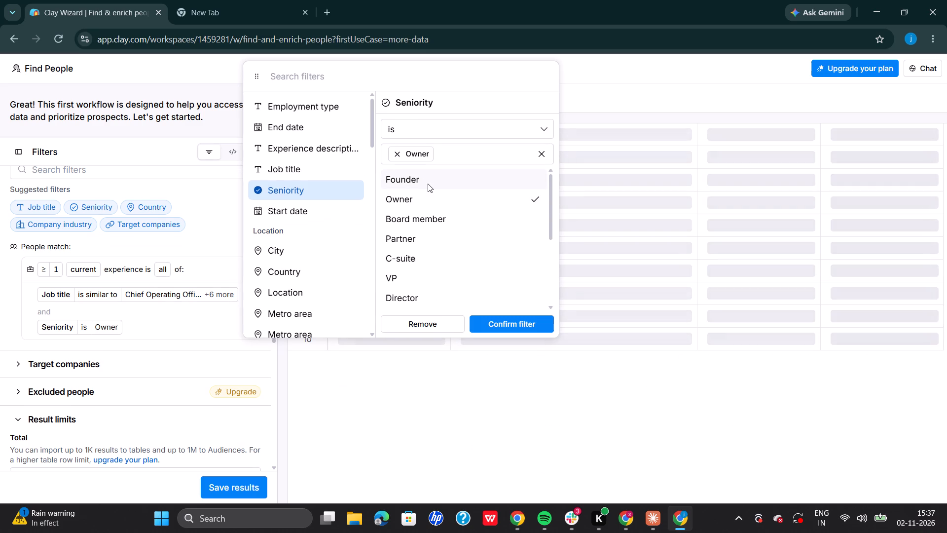
left_click(428, 184)
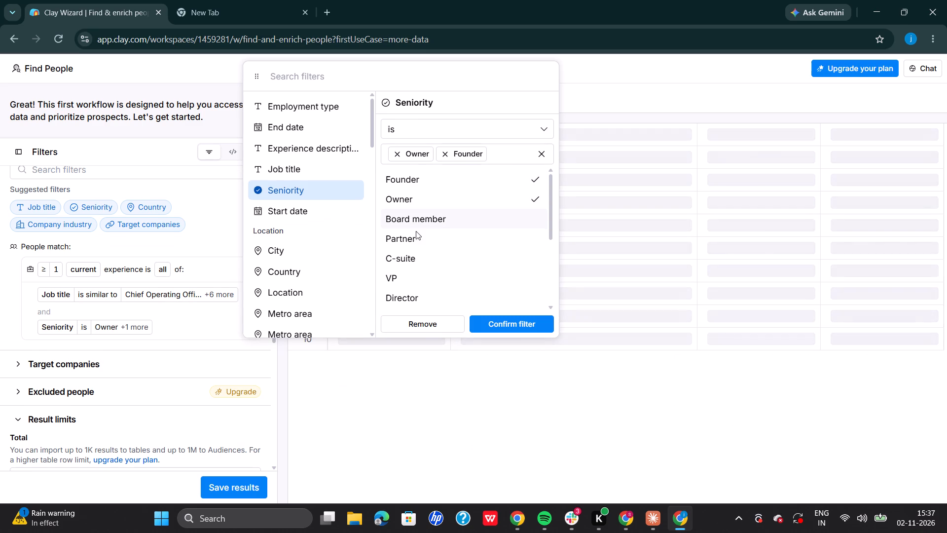
left_click(426, 236)
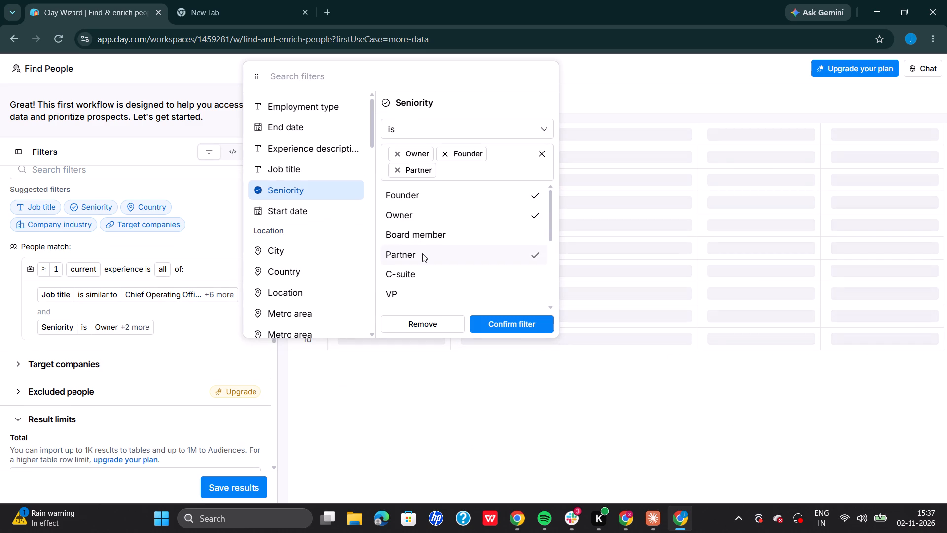
left_click(411, 278)
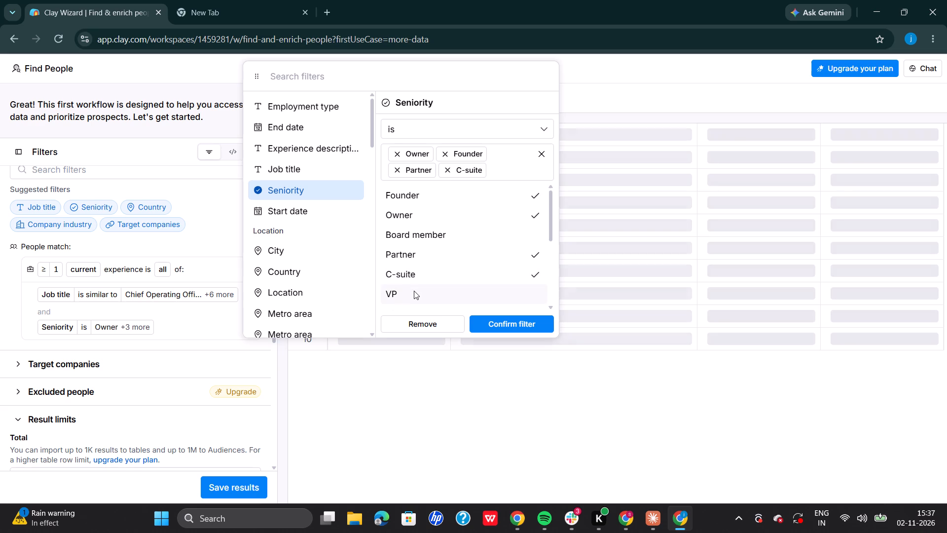
left_click(414, 291)
Add Director, Head and Manager to the Seniority filter and confirm the filter.
scroll(414, 291, "down", 1)
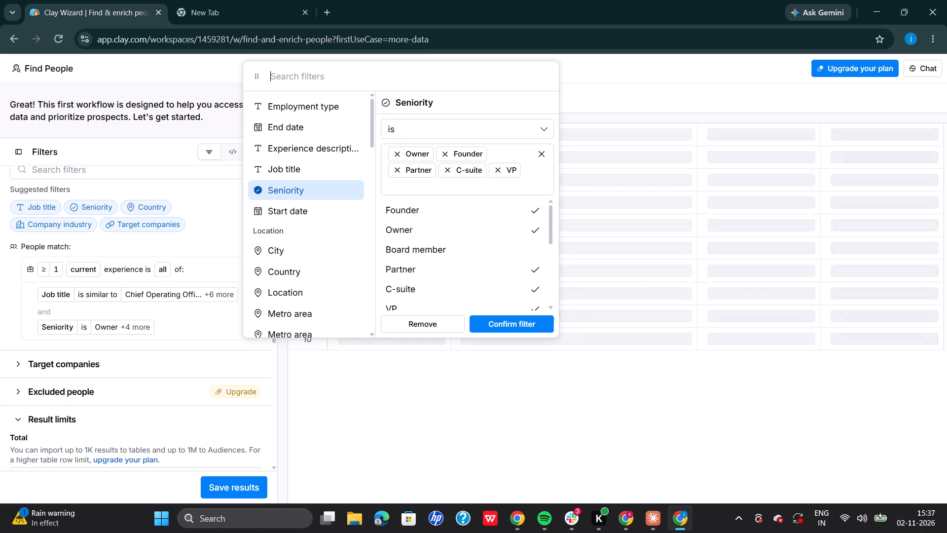
scroll(414, 291, "down", 3)
scroll(450, 276, "up", 1)
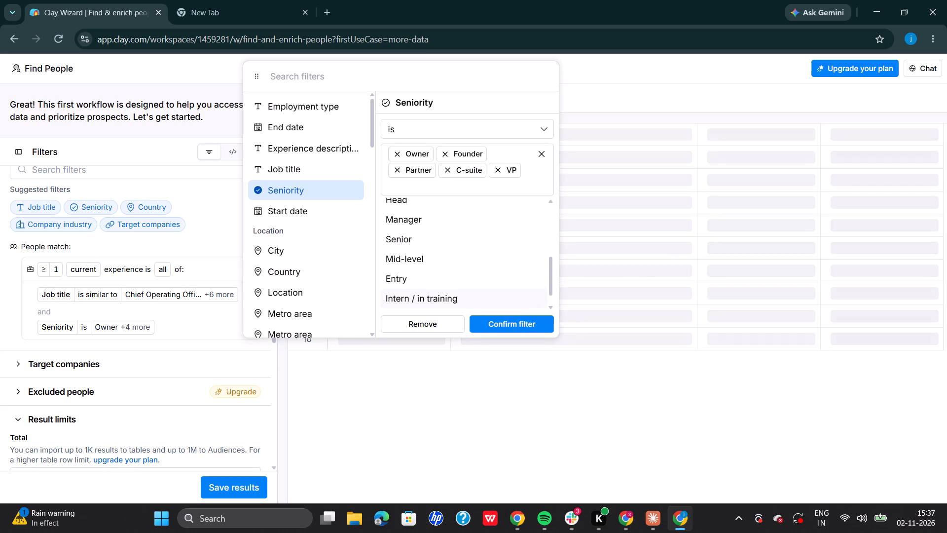
scroll(450, 276, "up", 1)
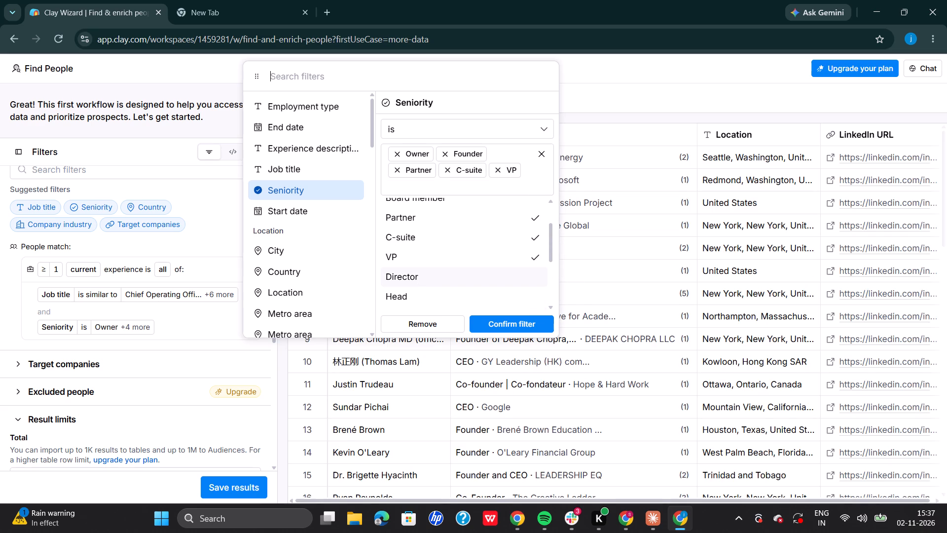
left_click(413, 280)
left_click(427, 298)
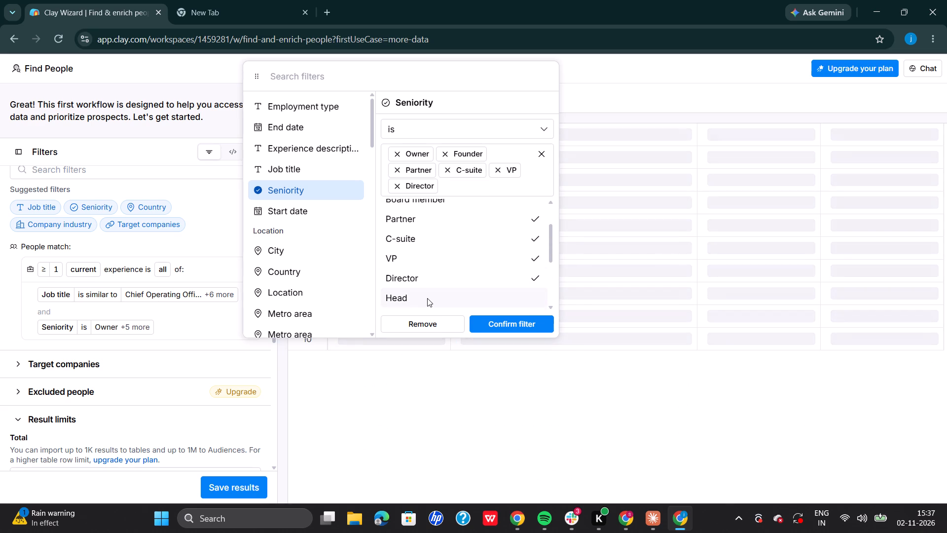
scroll(427, 298, "down", 1)
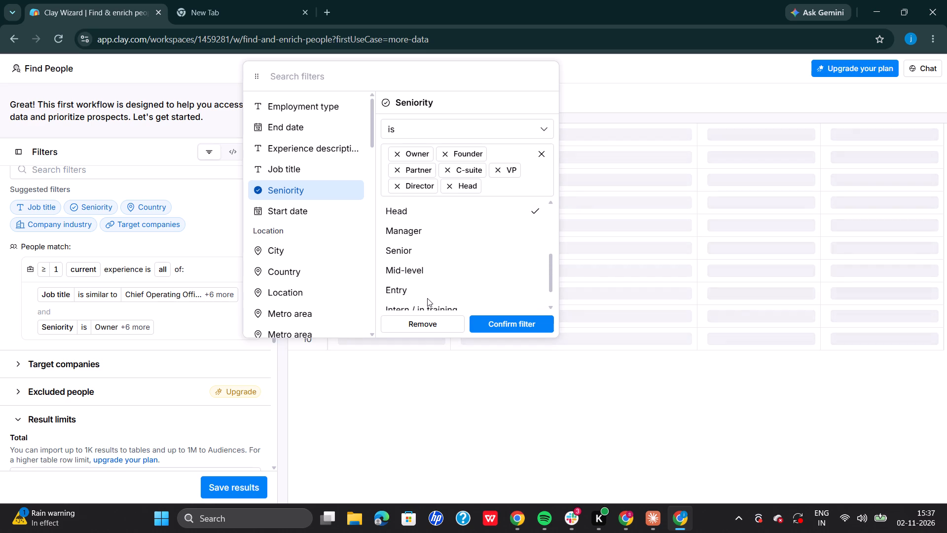
left_click(435, 234)
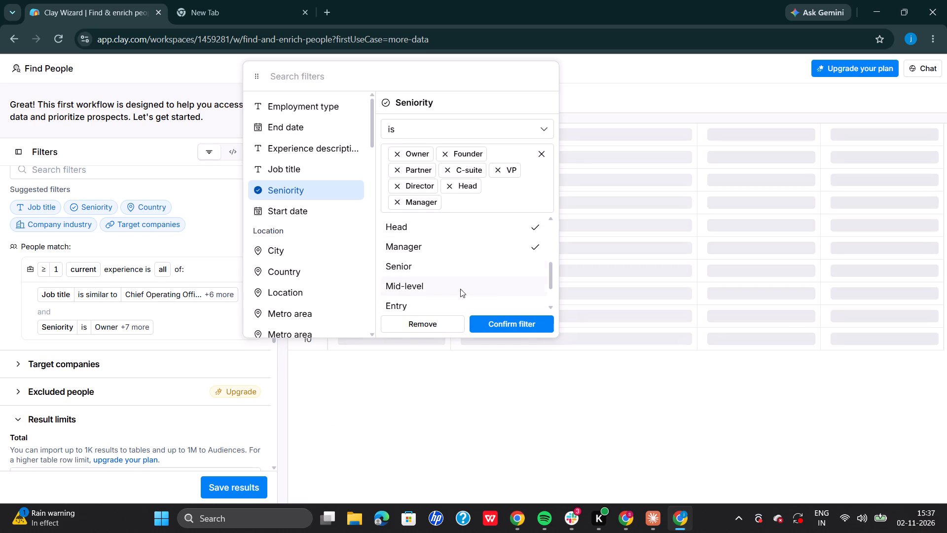
left_click(538, 324)
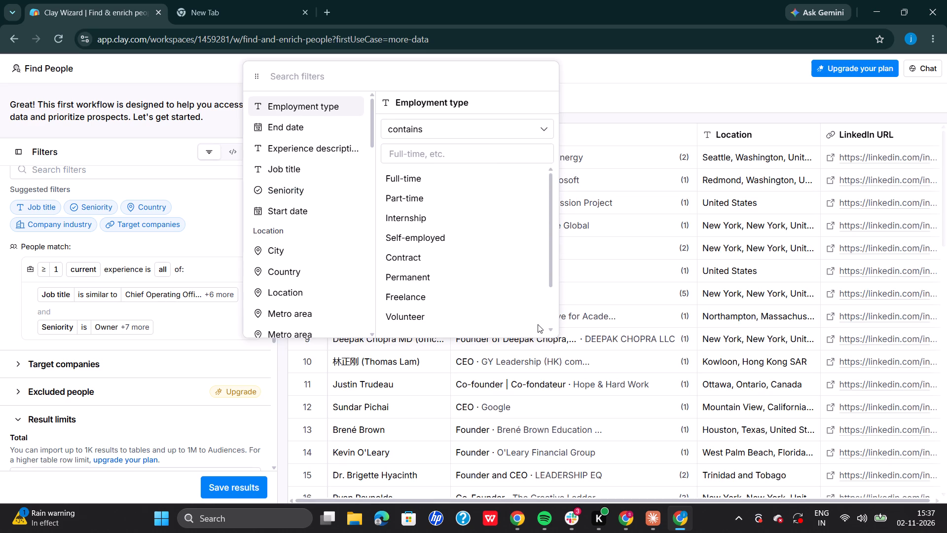
Add a Country location filter set to India for the current experience and confirm it.
left_click(304, 271)
left_click(430, 156)
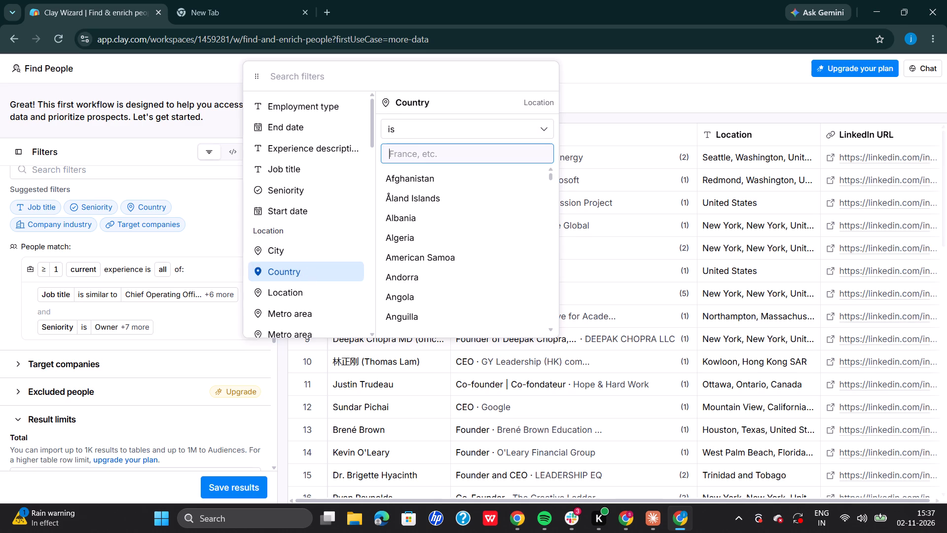
type("ind")
left_click(437, 177)
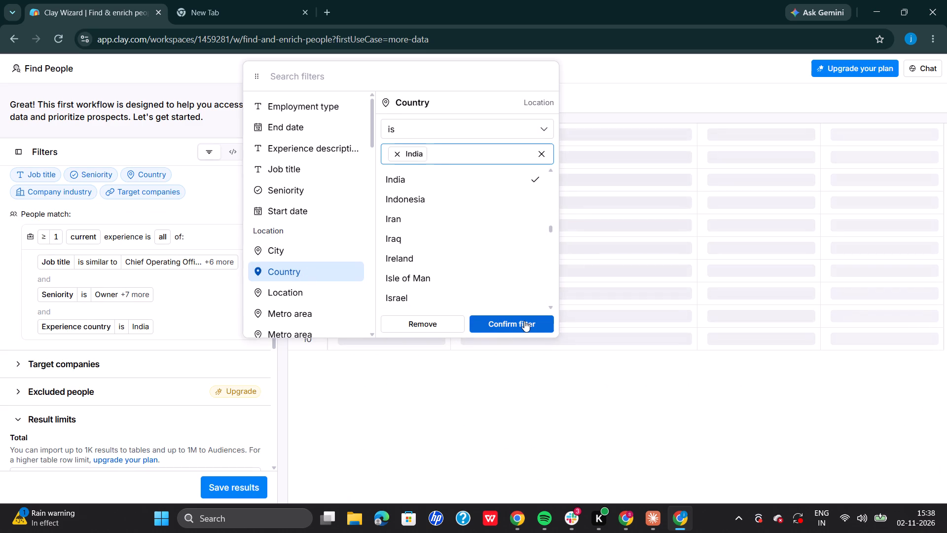
left_click(524, 321)
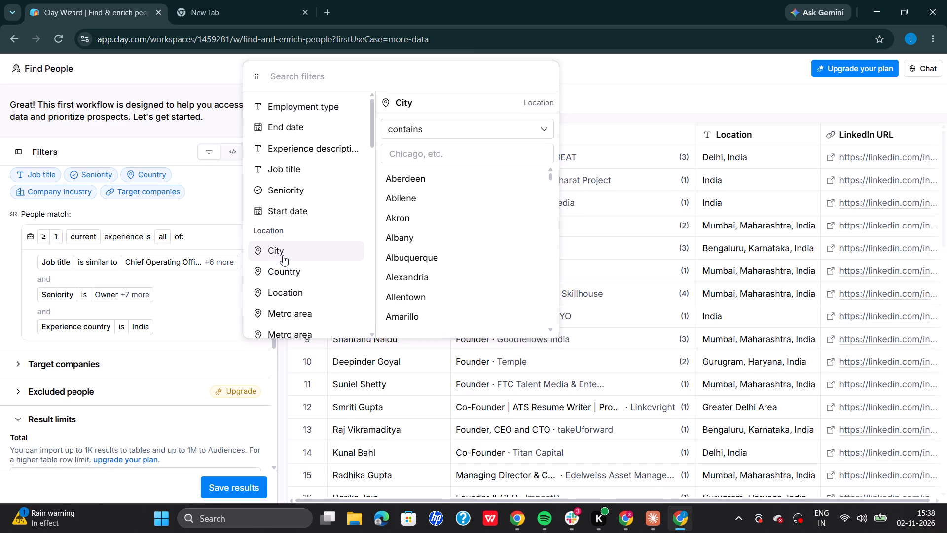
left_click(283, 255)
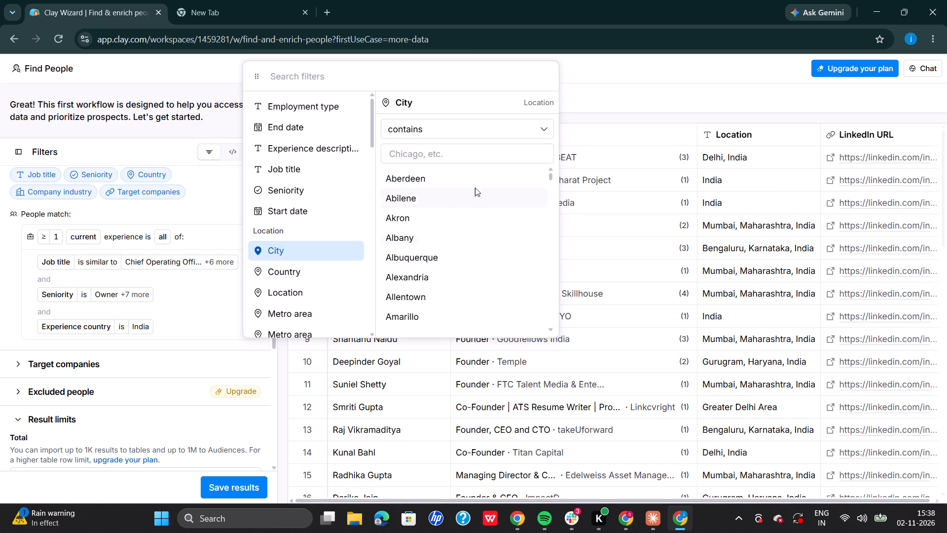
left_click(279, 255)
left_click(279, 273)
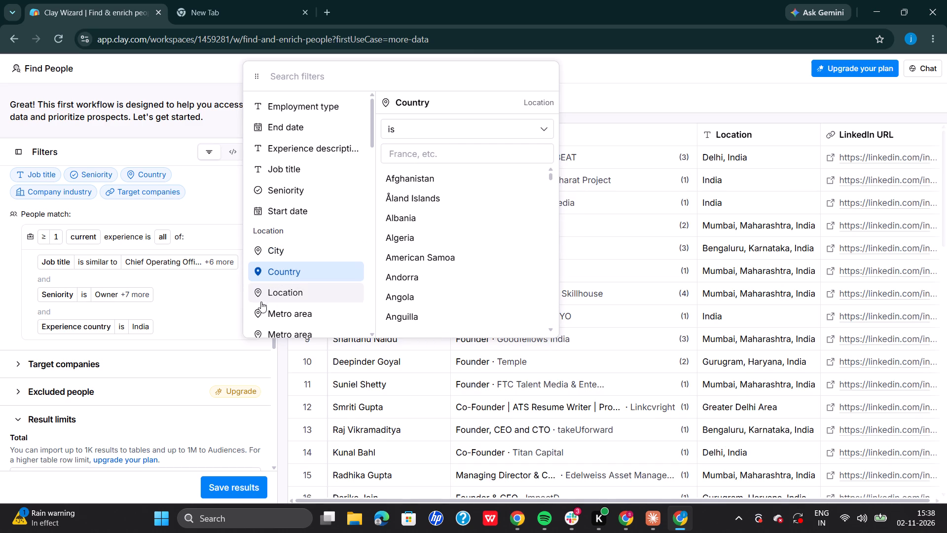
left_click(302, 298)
Add a Metro area location filter, search for "beng", and select Bengaluru Metropolitan Area, India.
scroll(302, 298, "down", 1)
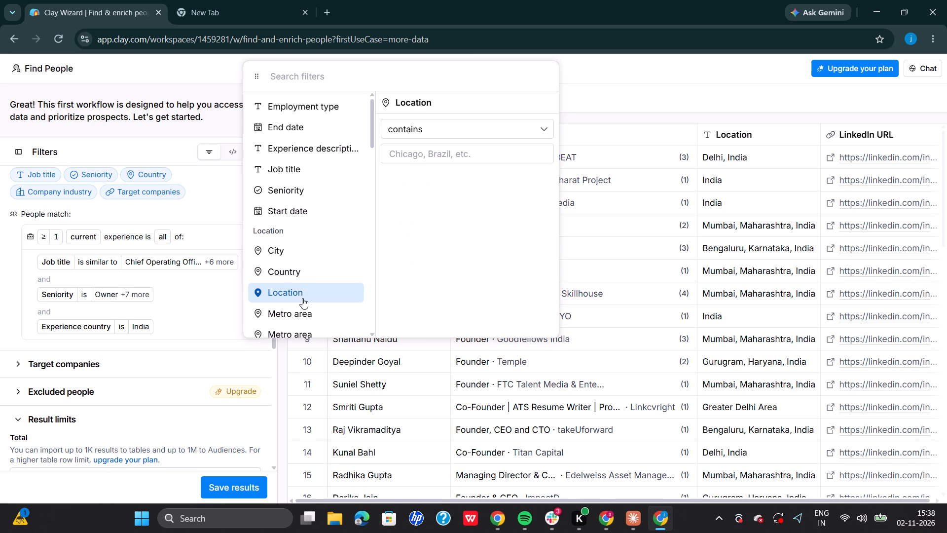
scroll(302, 298, "down", 2)
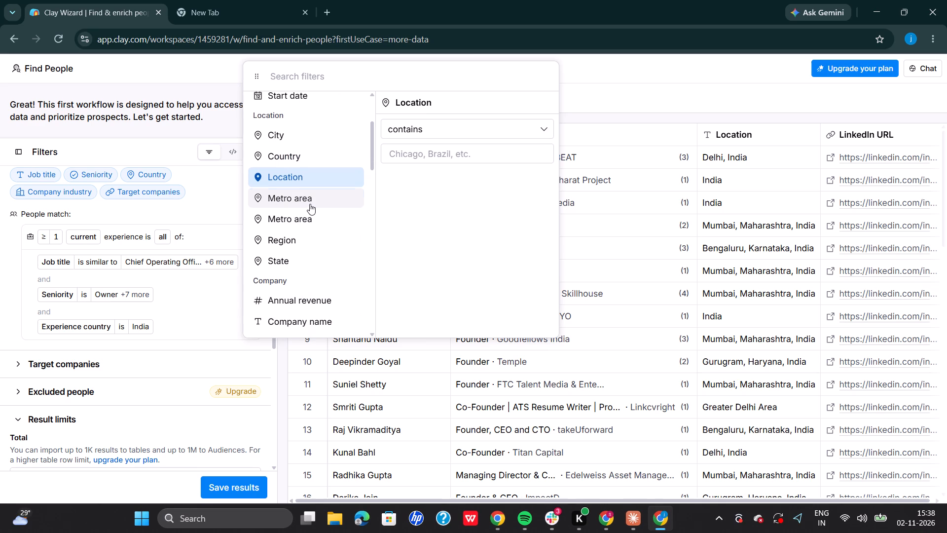
left_click(310, 204)
left_click(442, 158)
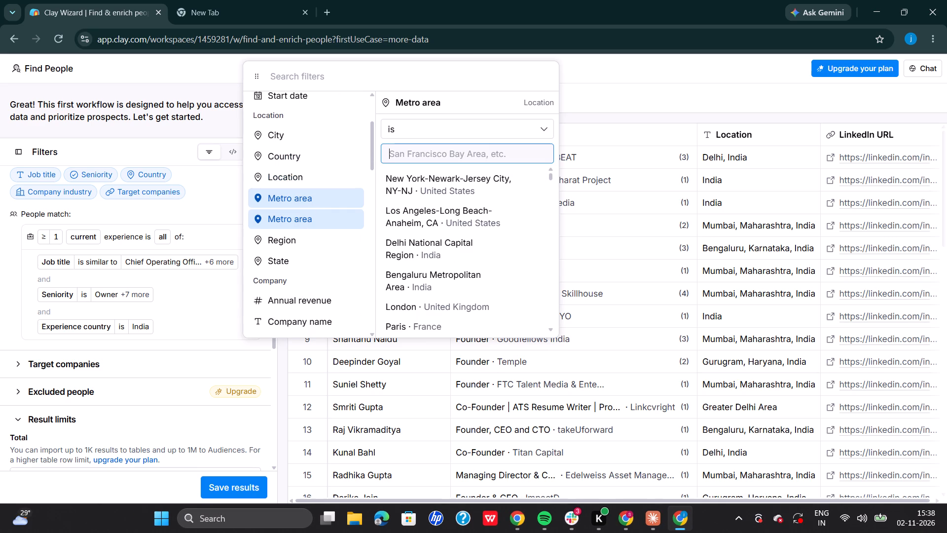
type("ben")
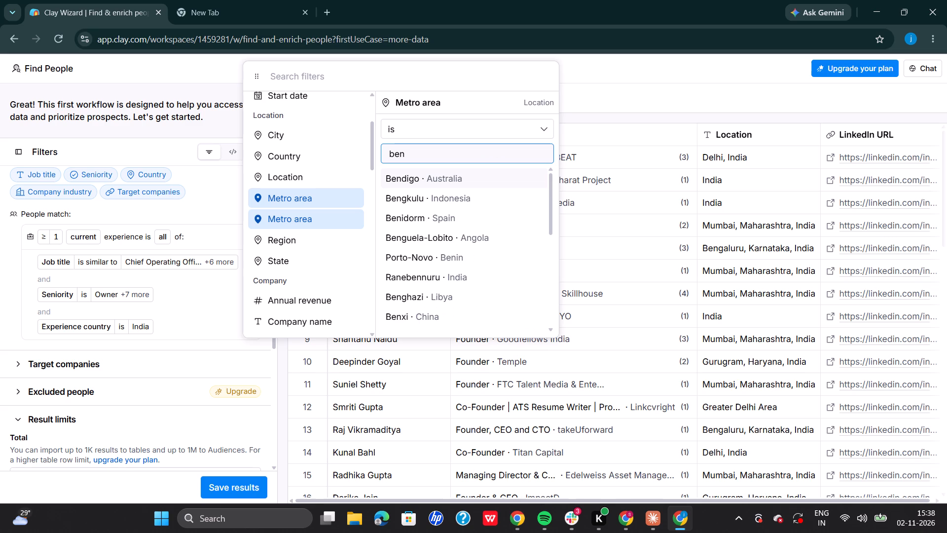
key("g")
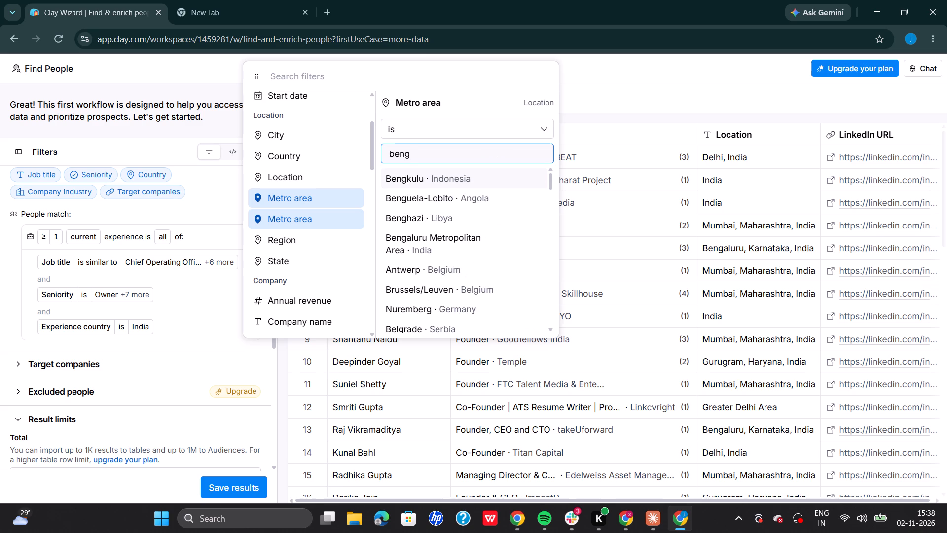
key("l")
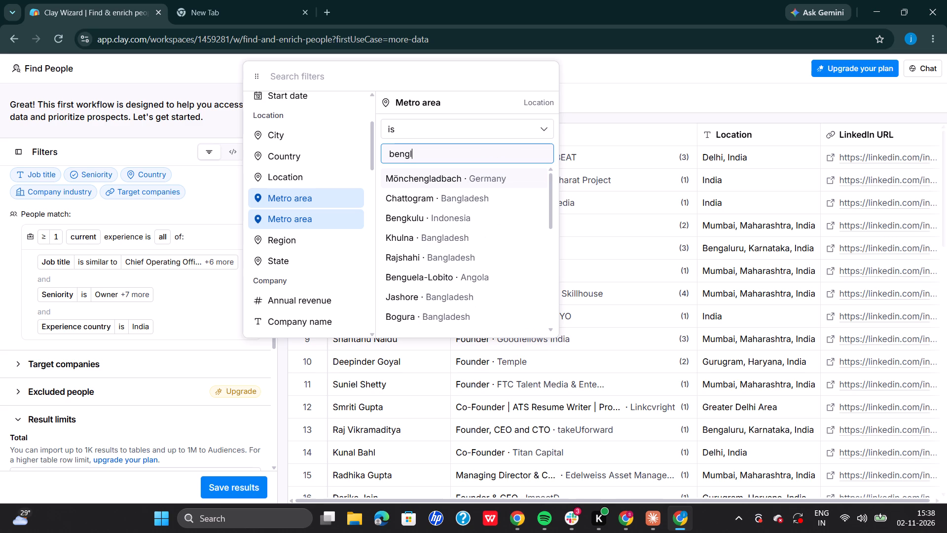
key("BackSpace")
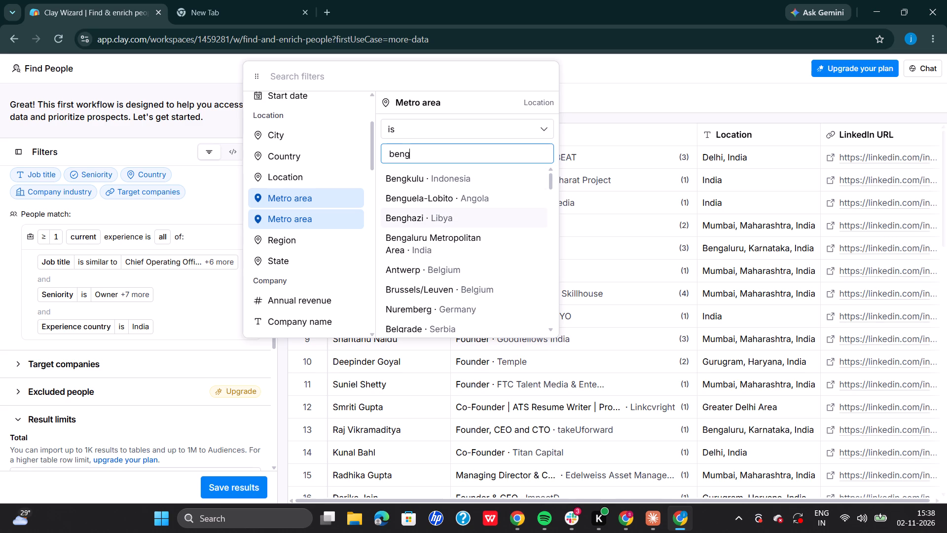
scroll(435, 264, "down", 1)
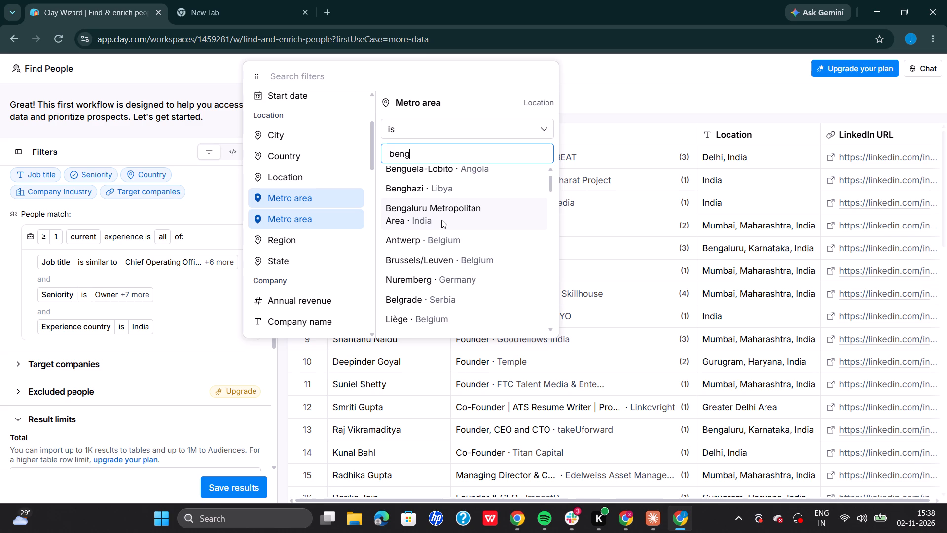
left_click(441, 220)
scroll(441, 220, "up", 1)
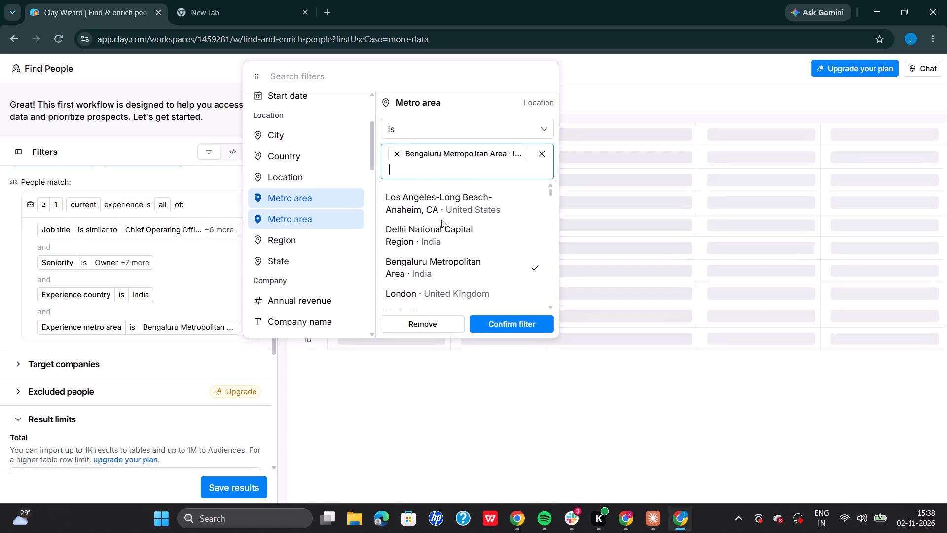
scroll(441, 220, "up", 1)
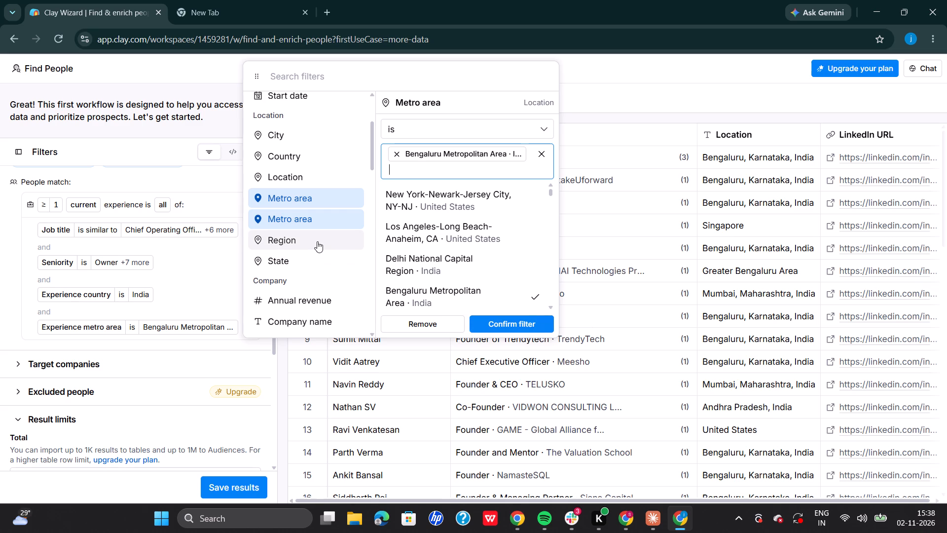
Add a Company size filter with 11–50, 51–200 and 201–500 employees.
scroll(317, 241, "down", 1)
scroll(317, 241, "up", 1)
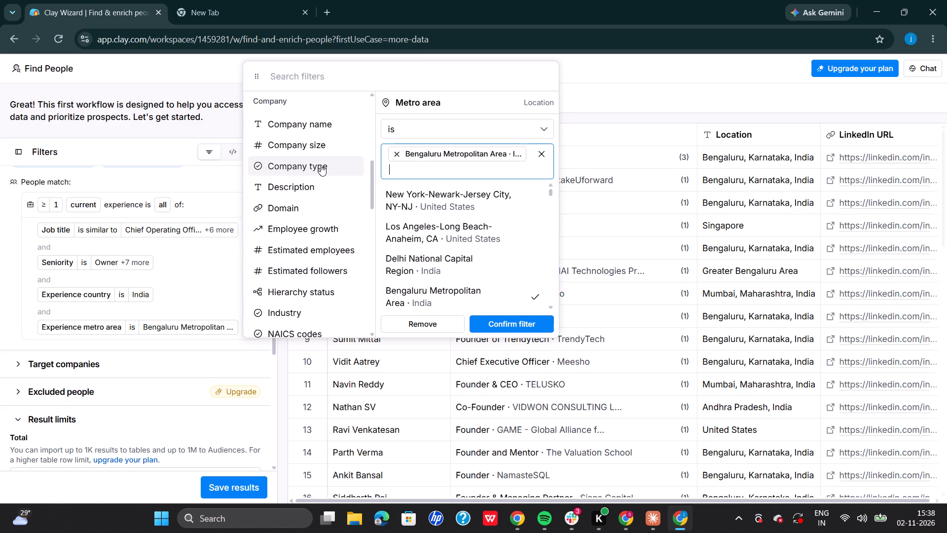
left_click(313, 148)
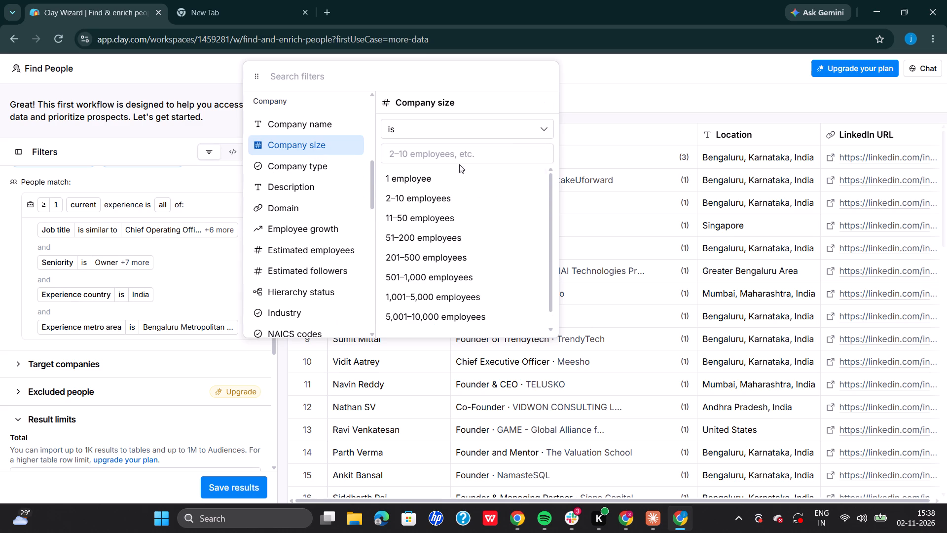
left_click(416, 221)
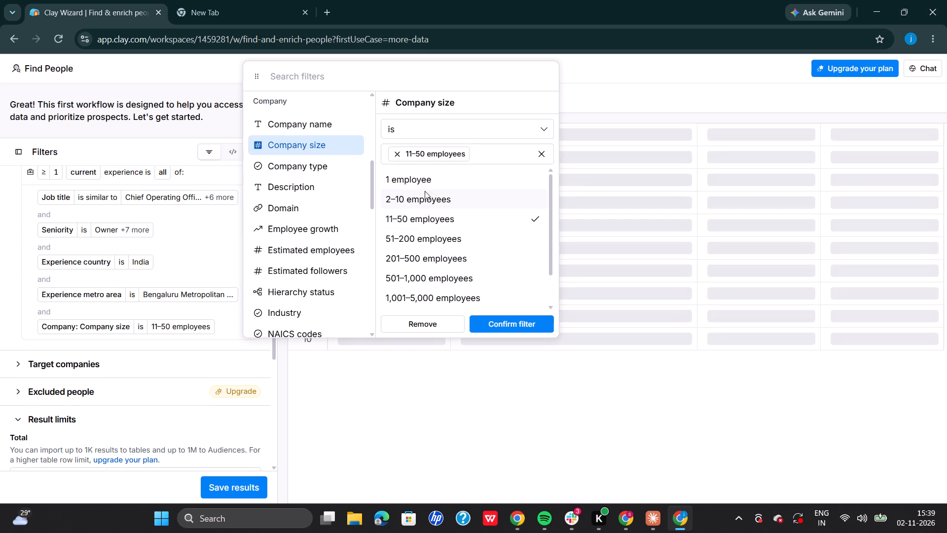
left_click(410, 234)
left_click(431, 266)
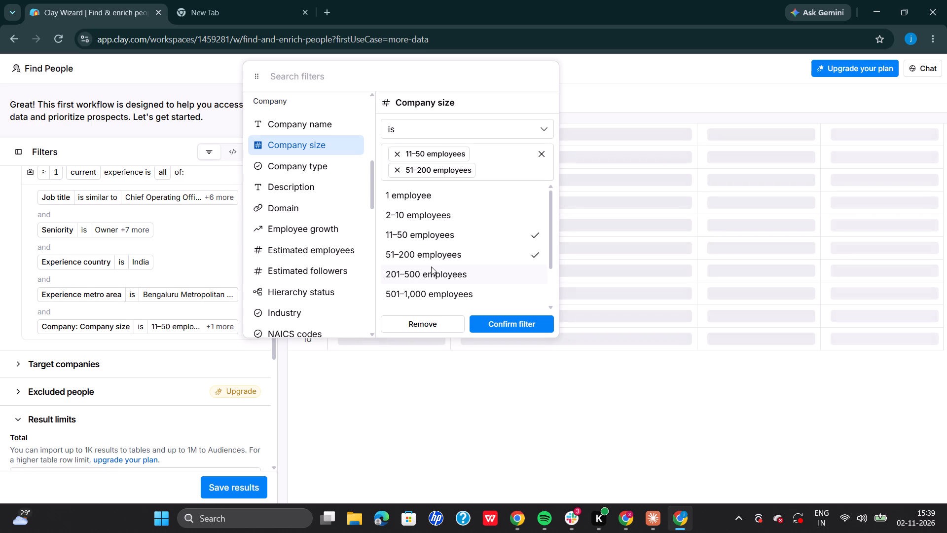
scroll(501, 263, "down", 2)
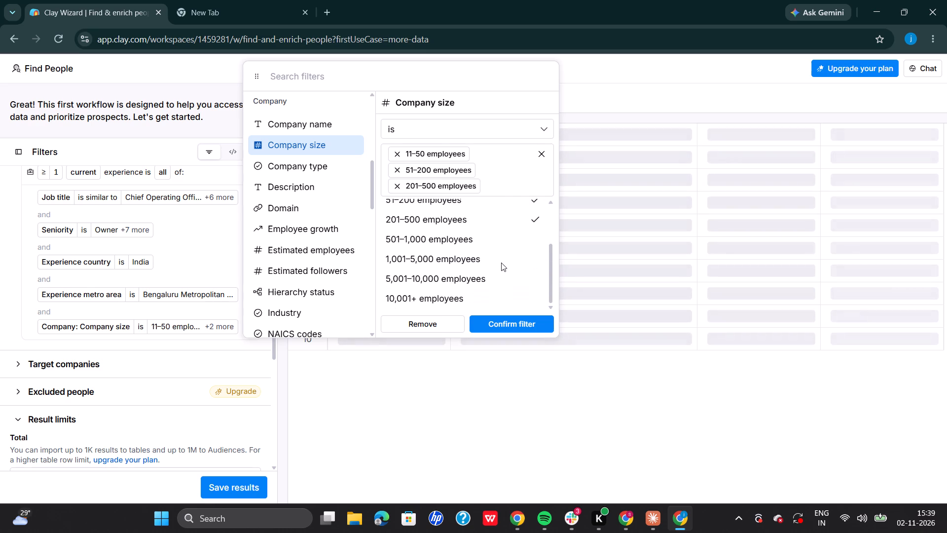
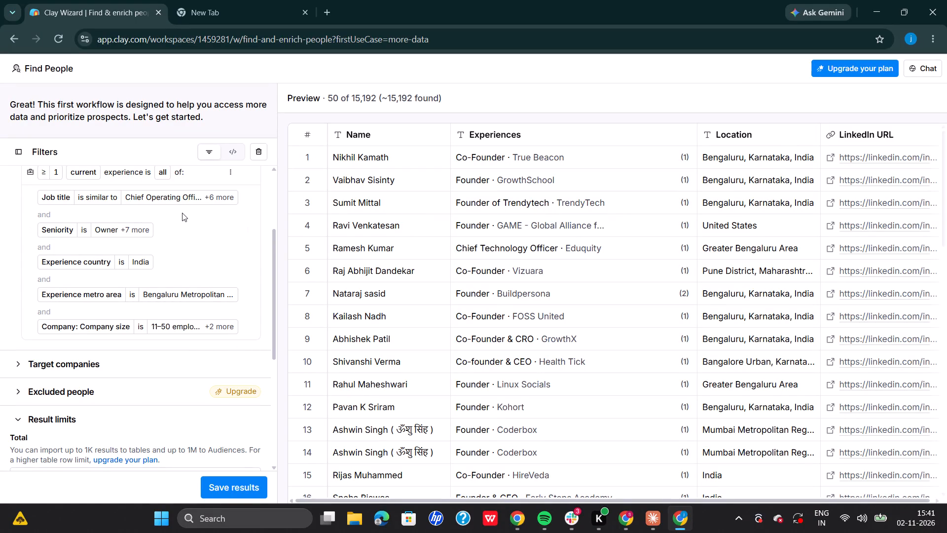
Look through the filter fields available for the current-experience group, including the company, AI and job openings categories.
scroll(185, 307, "up", 1)
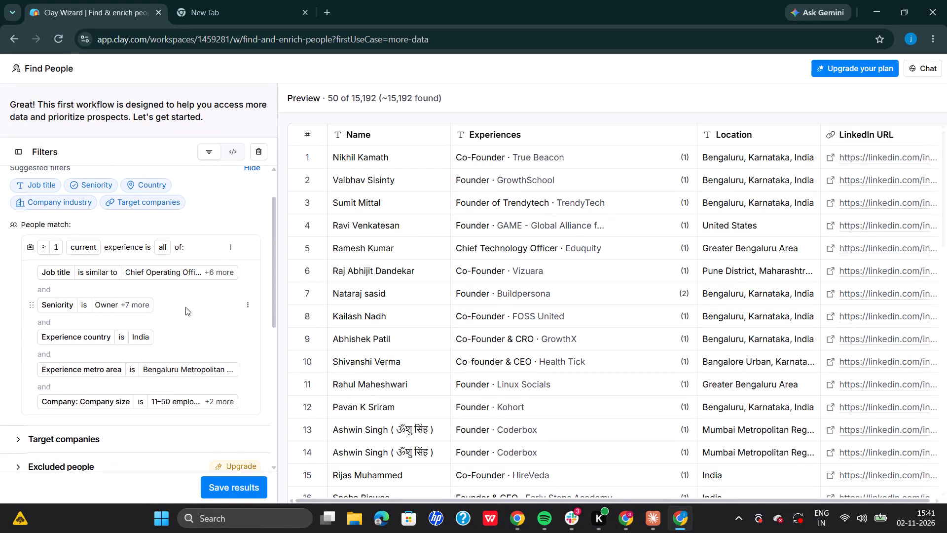
left_click(229, 247)
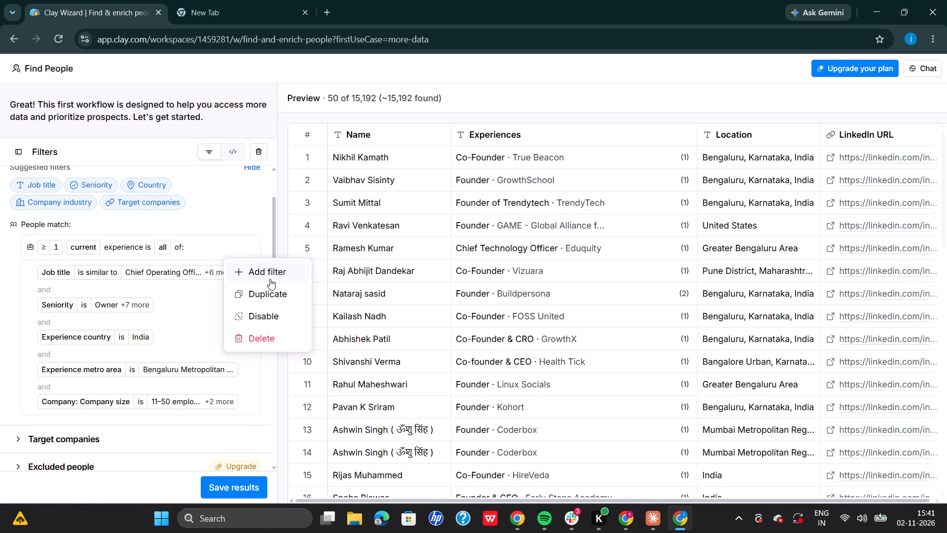
left_click(270, 279)
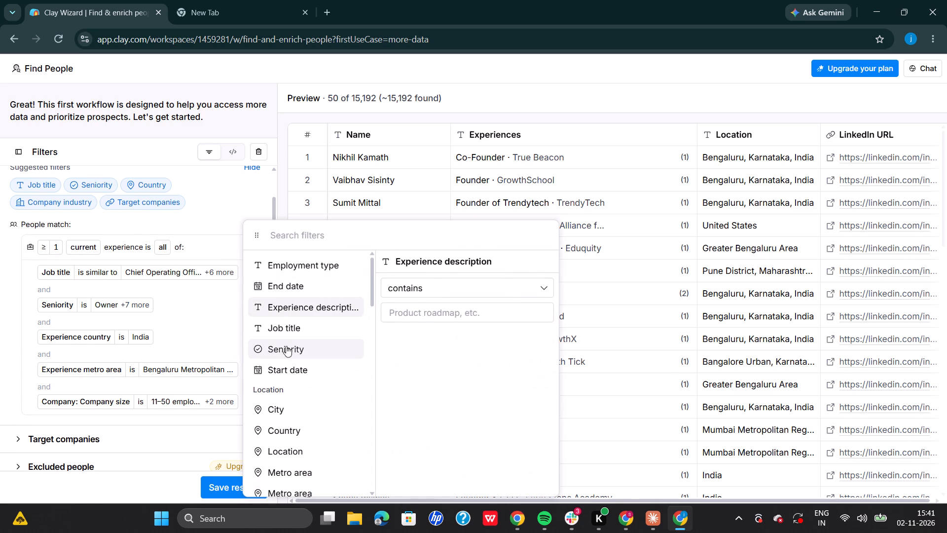
scroll(331, 374, "down", 7)
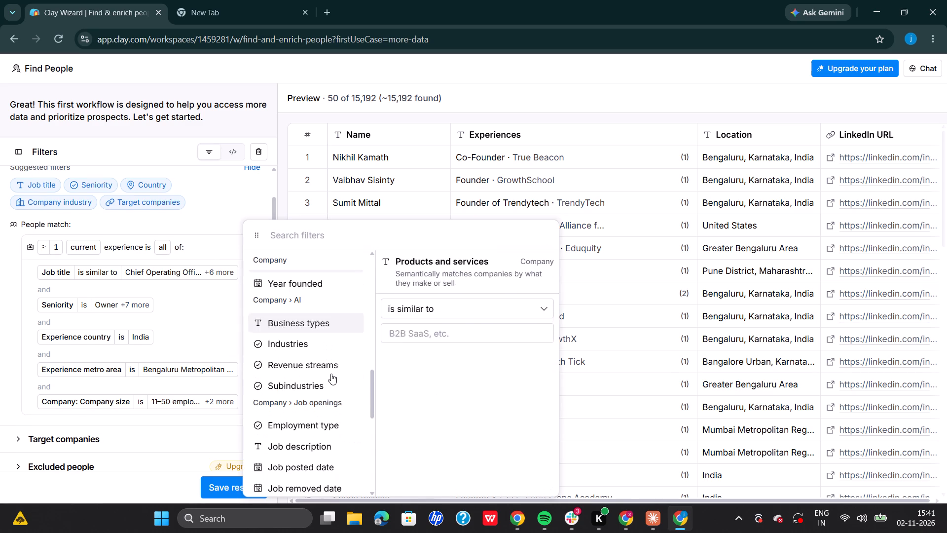
scroll(331, 374, "down", 4)
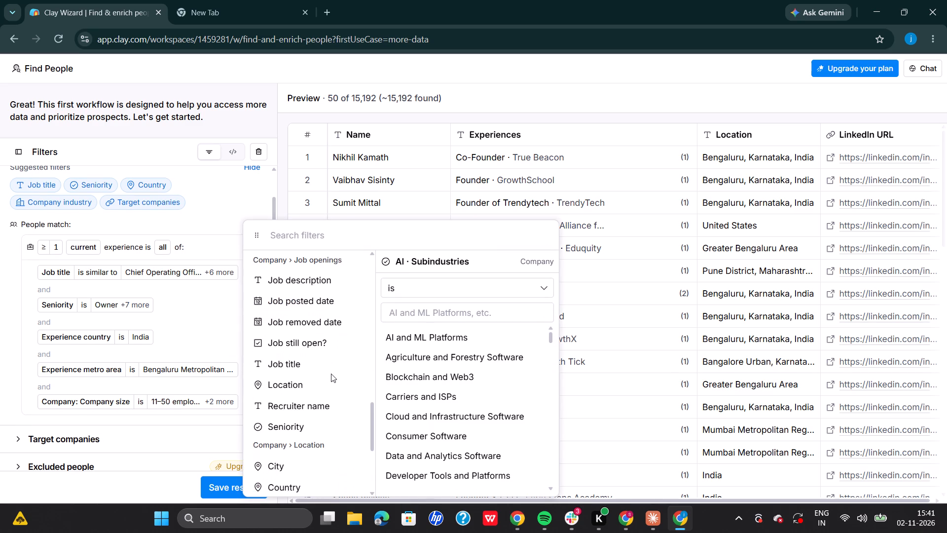
scroll(331, 374, "down", 1)
scroll(331, 374, "up", 3)
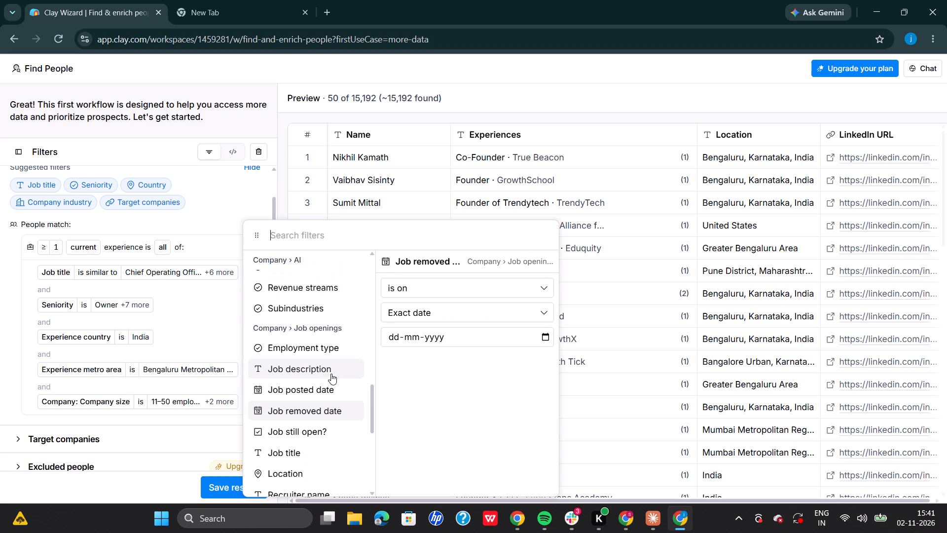
scroll(336, 353, "up", 2)
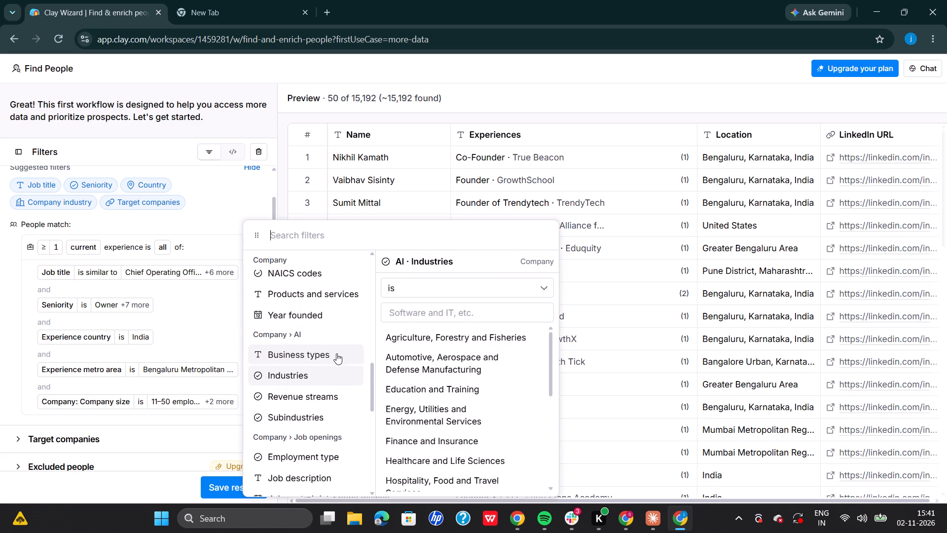
scroll(333, 340, "up", 3)
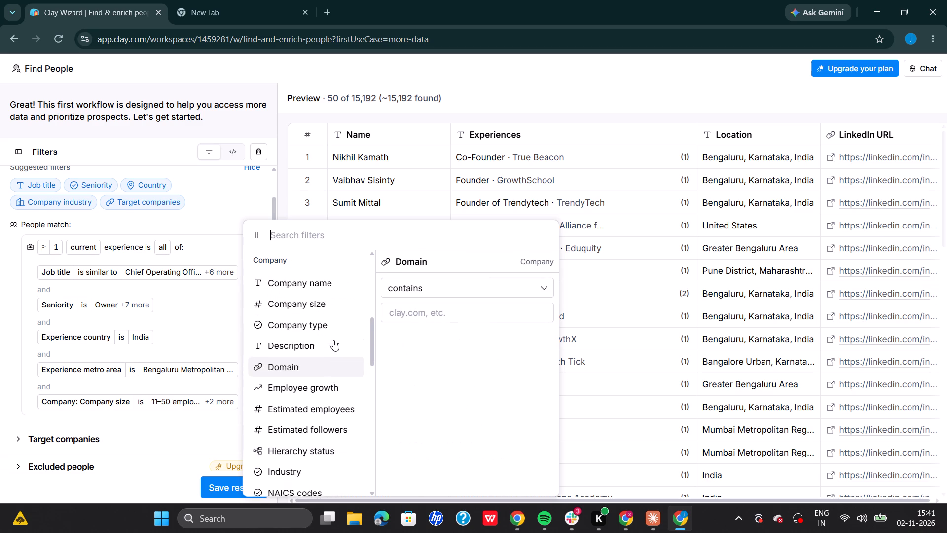
scroll(333, 340, "up", 2)
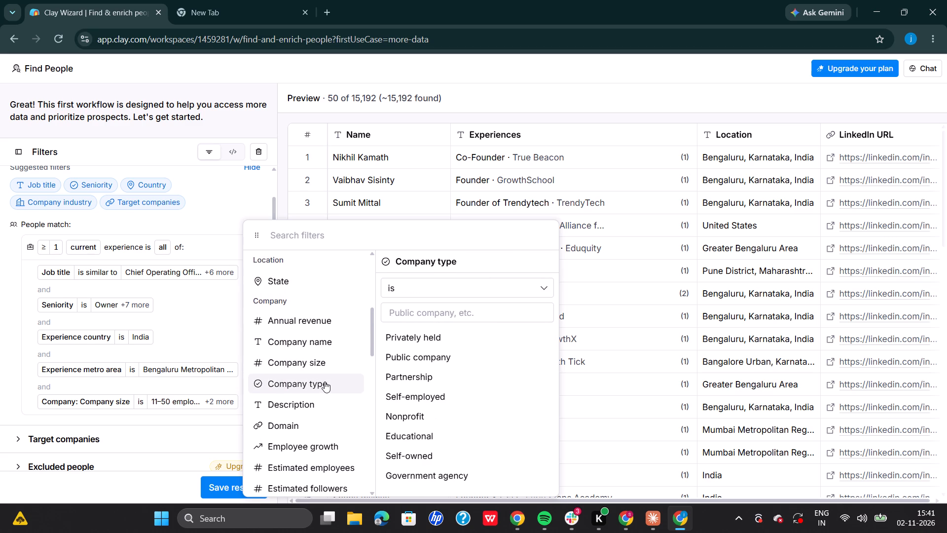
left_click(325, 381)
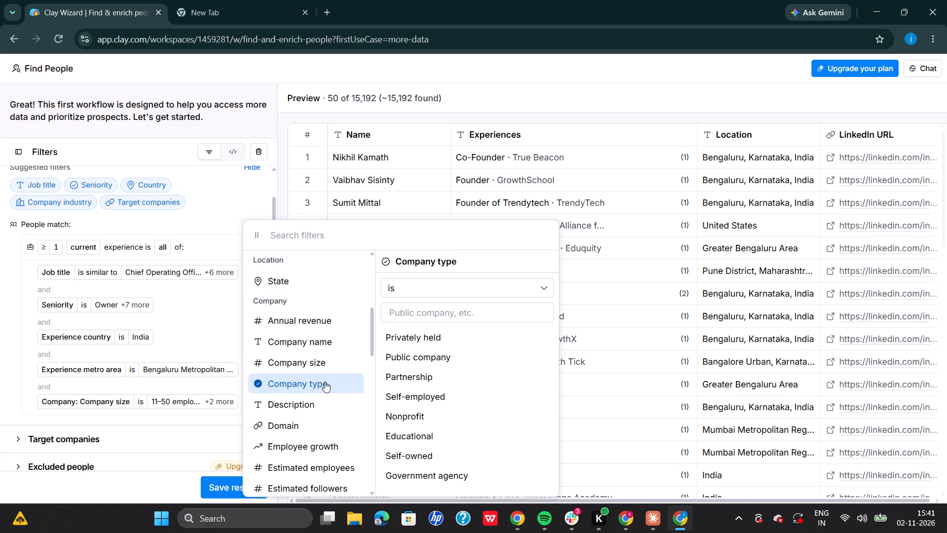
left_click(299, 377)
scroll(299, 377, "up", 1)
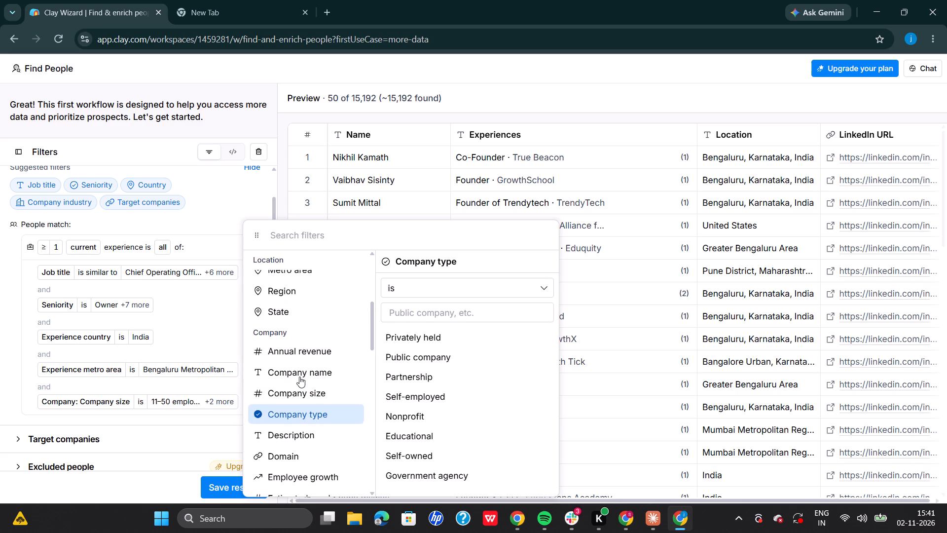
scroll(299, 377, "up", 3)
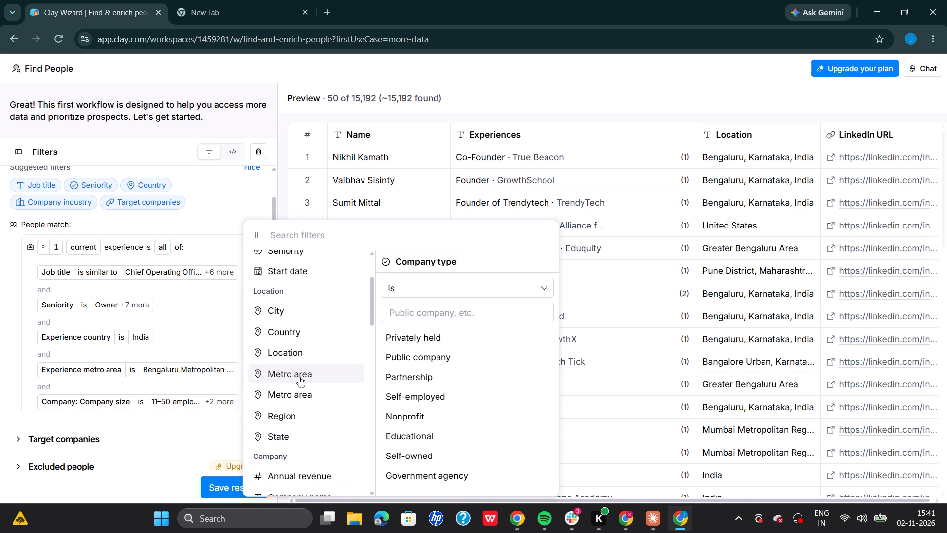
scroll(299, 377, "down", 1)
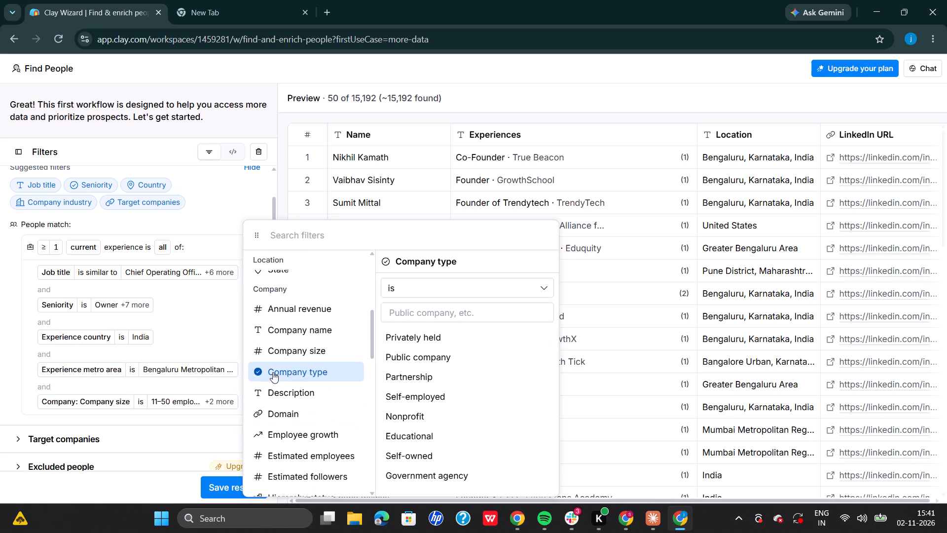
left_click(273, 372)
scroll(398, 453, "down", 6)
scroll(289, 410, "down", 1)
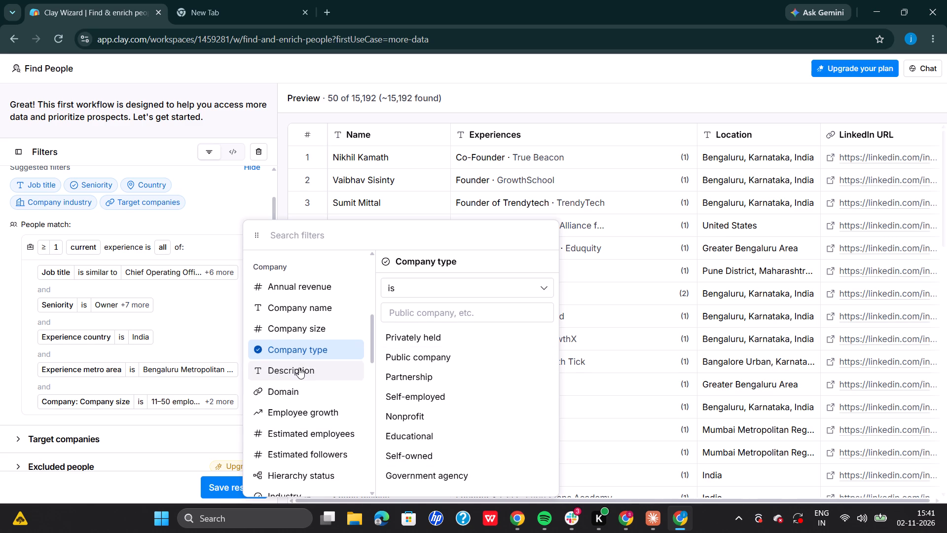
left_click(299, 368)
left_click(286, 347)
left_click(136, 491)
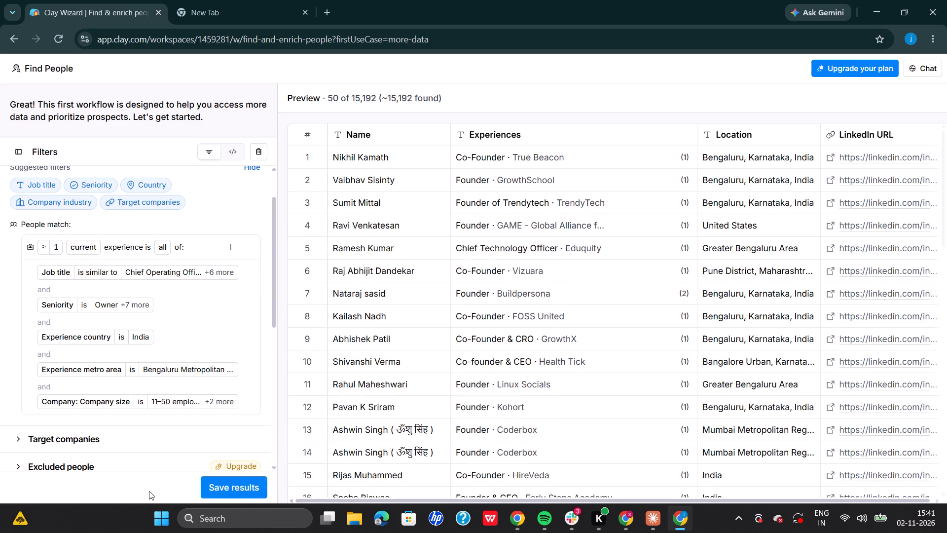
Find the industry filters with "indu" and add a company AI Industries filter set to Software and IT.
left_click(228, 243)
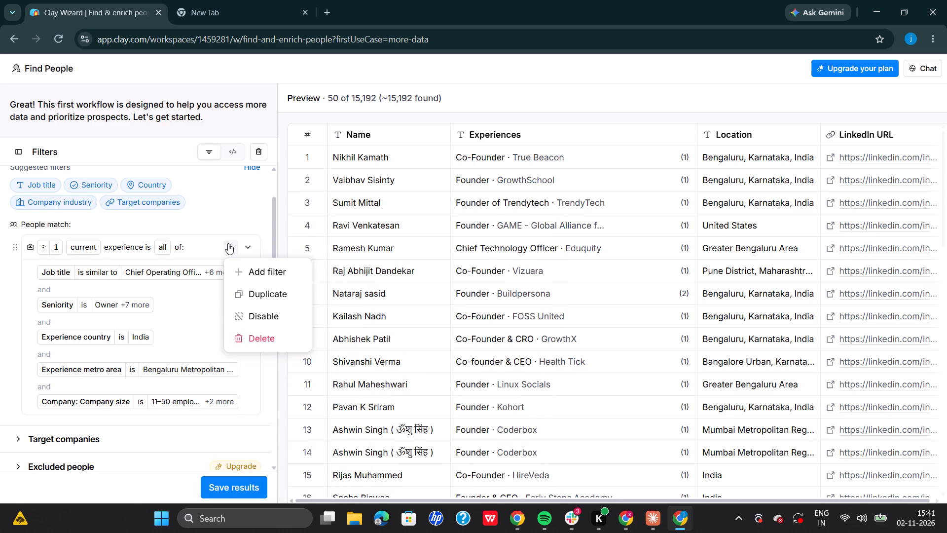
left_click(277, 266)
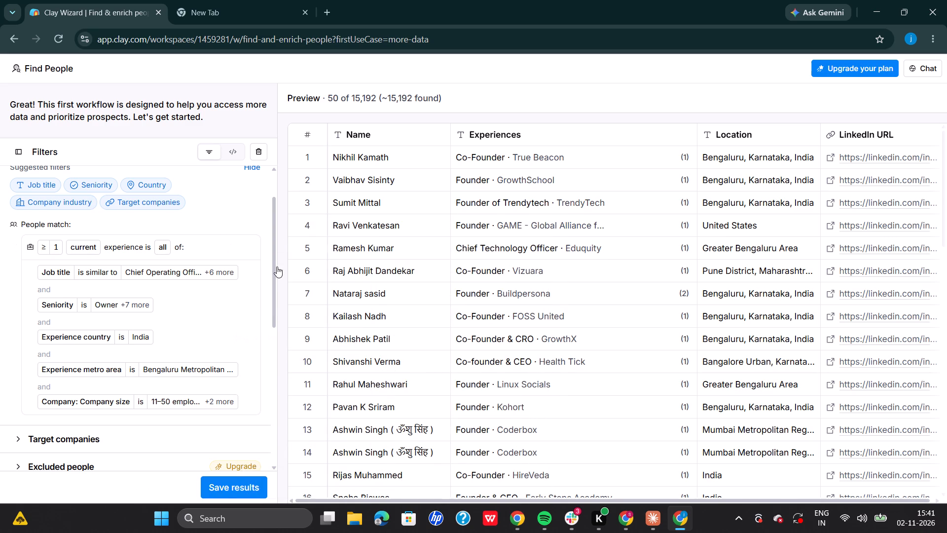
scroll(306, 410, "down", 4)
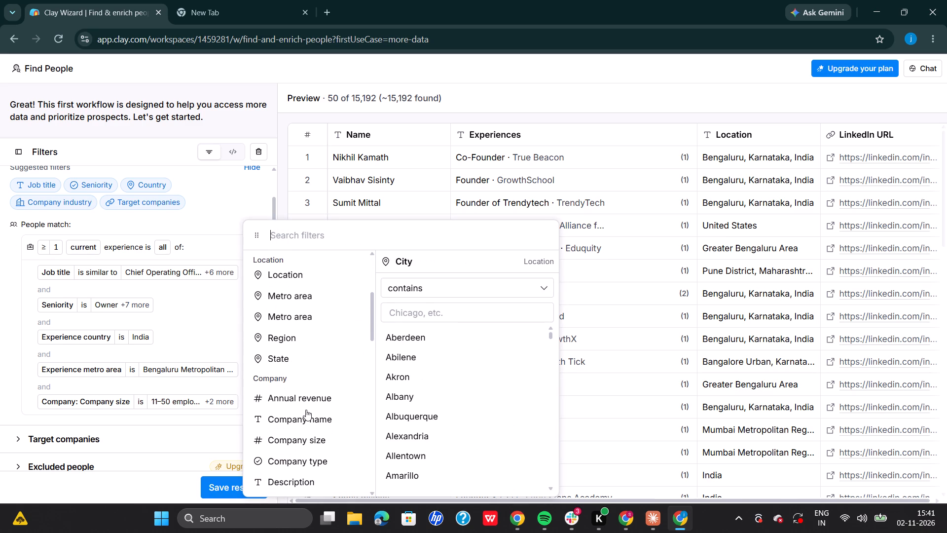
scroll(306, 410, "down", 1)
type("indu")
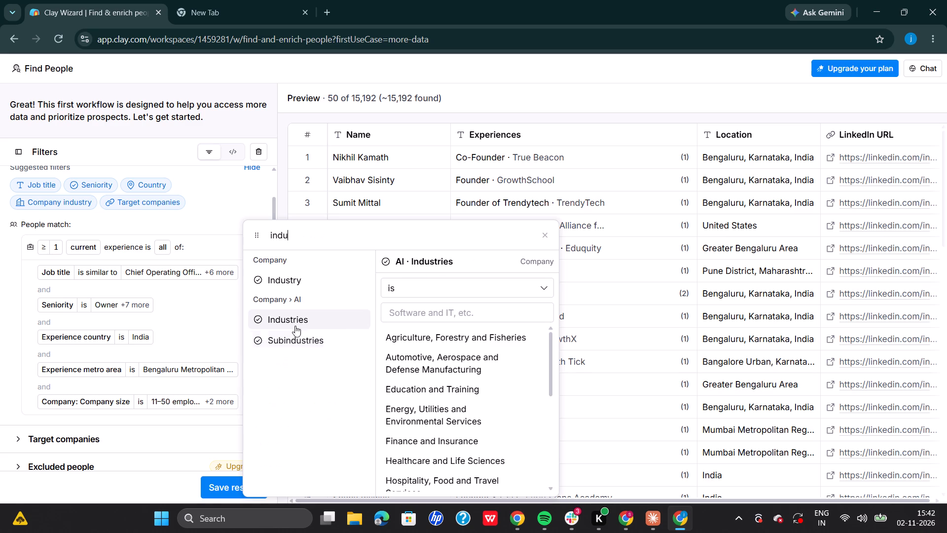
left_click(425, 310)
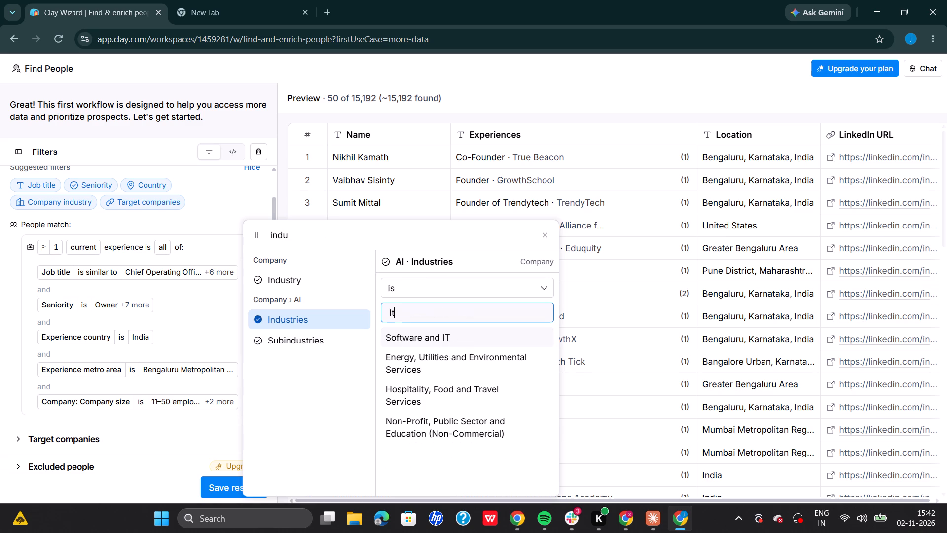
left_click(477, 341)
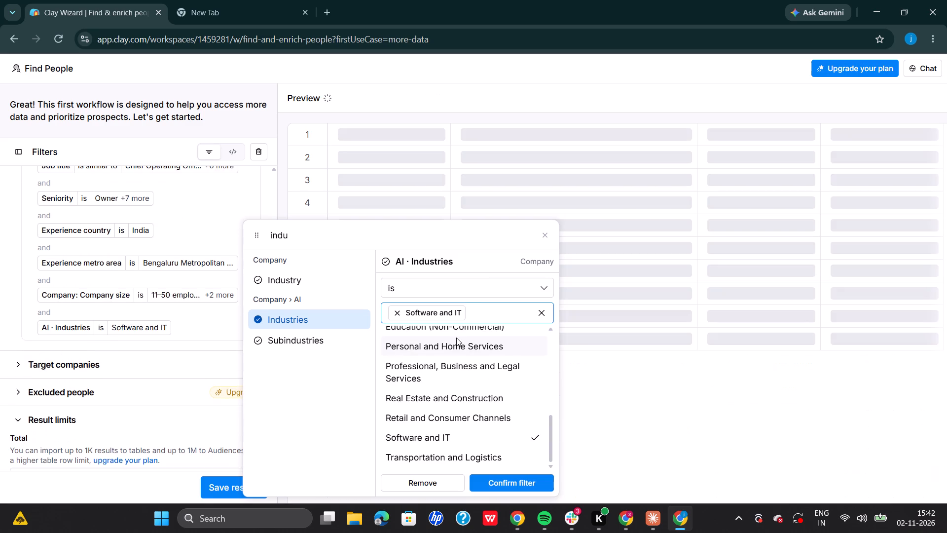
Search the AI Industries options for "infor", "techno", "soft", "block" and "ai", clearing each search term.
type("infor")
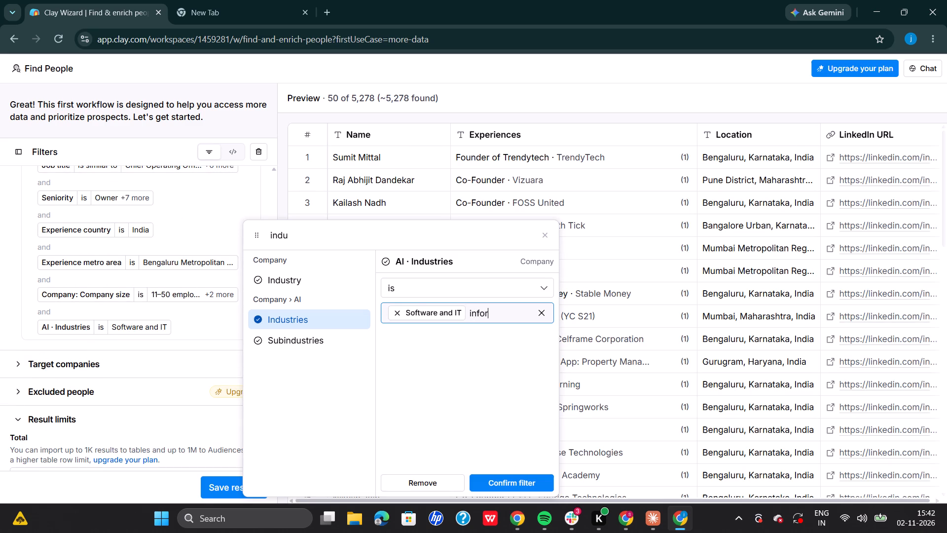
key("BackSpace")
key("BackSpace")
key("BackSpace")
key("BackSpace")
key("BackSpace")
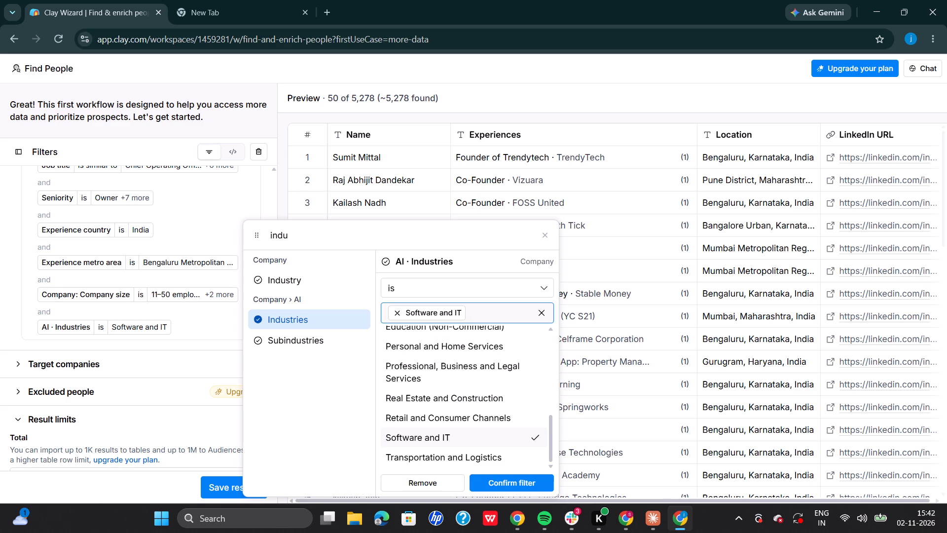
type("techno")
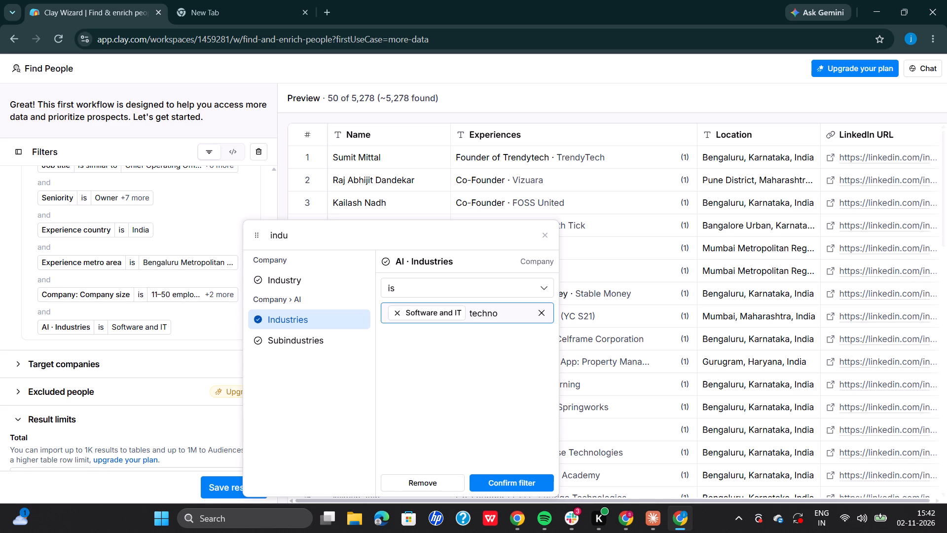
key("BackSpace")
key("BackSpace")
key("BackSpace")
key("BackSpace")
key("BackSpace")
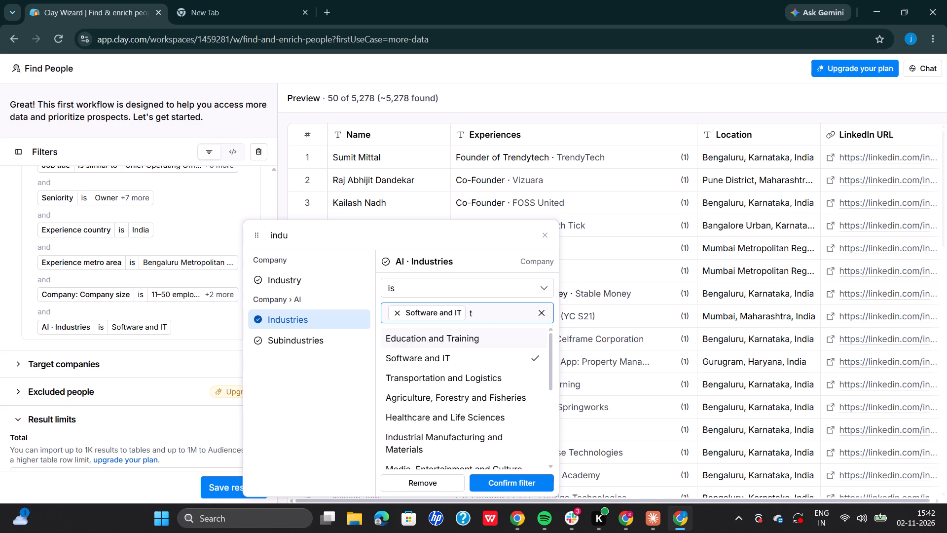
key("BackSpace")
type("soft")
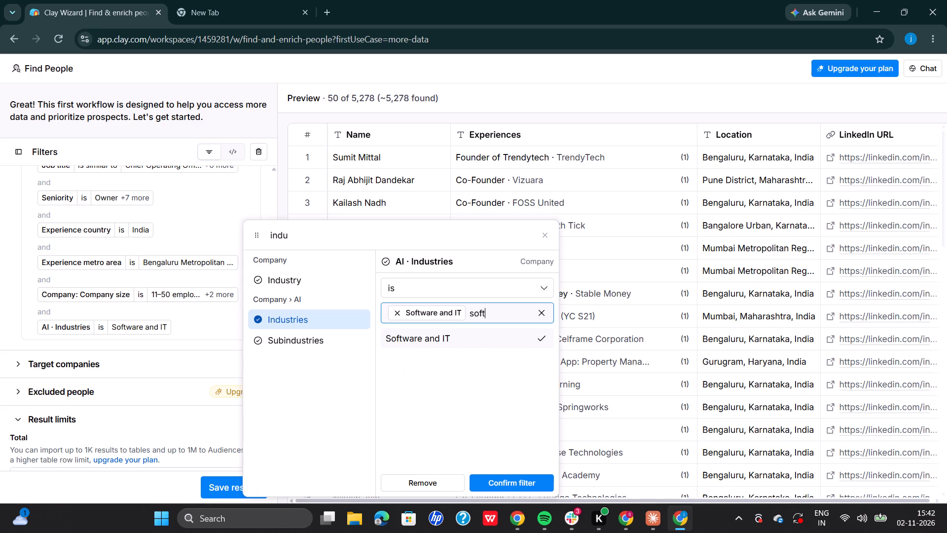
key("BackSpace")
key("BackSpace")
key("BackSpace")
key("BackSpace")
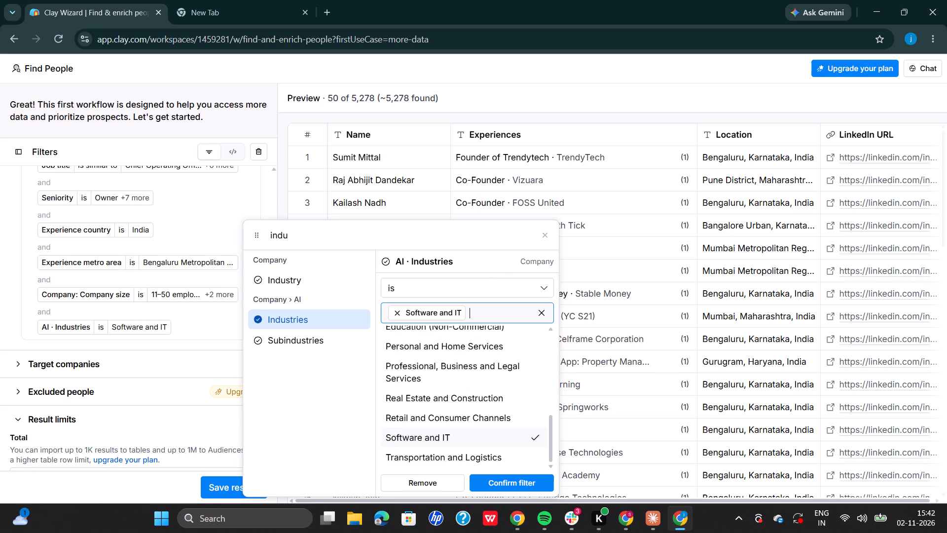
type("block")
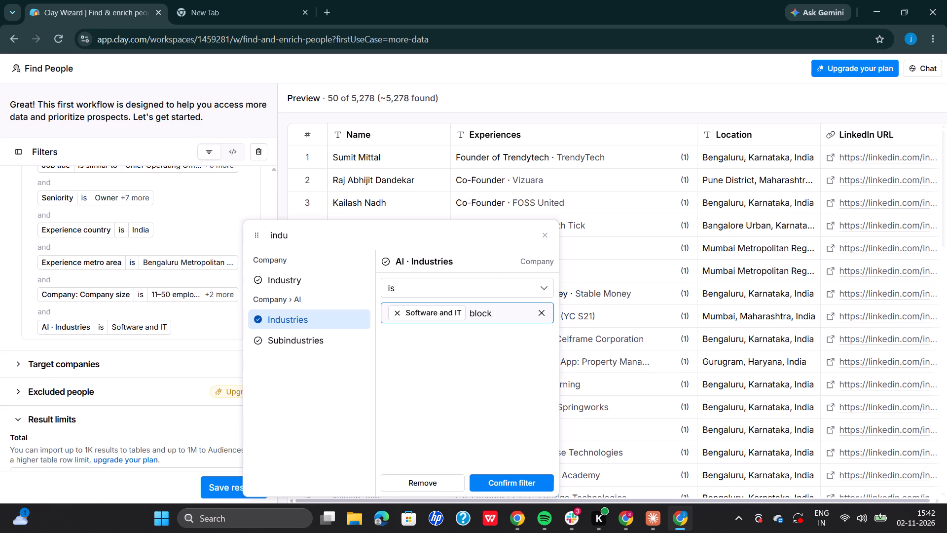
key("BackSpace")
key("BackSpace")
key("BackSpace")
key("BackSpace")
key("BackSpace")
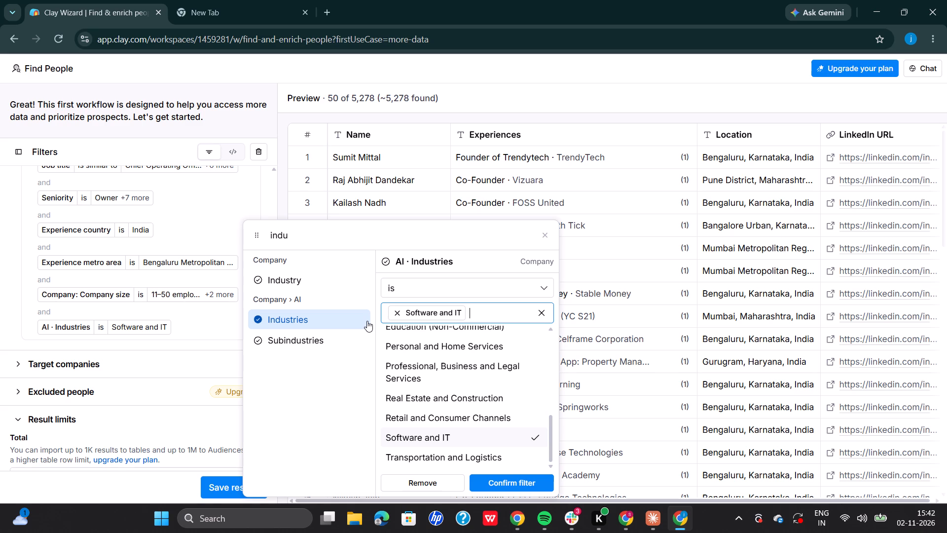
type("aise")
key("BackSpace")
key("BackSpace")
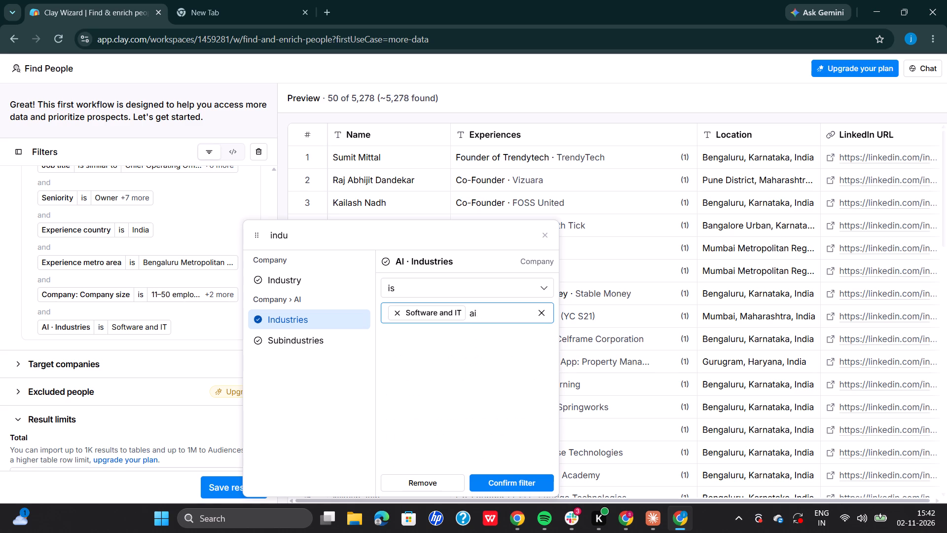
key("BackSpace")
key("BackSpace")
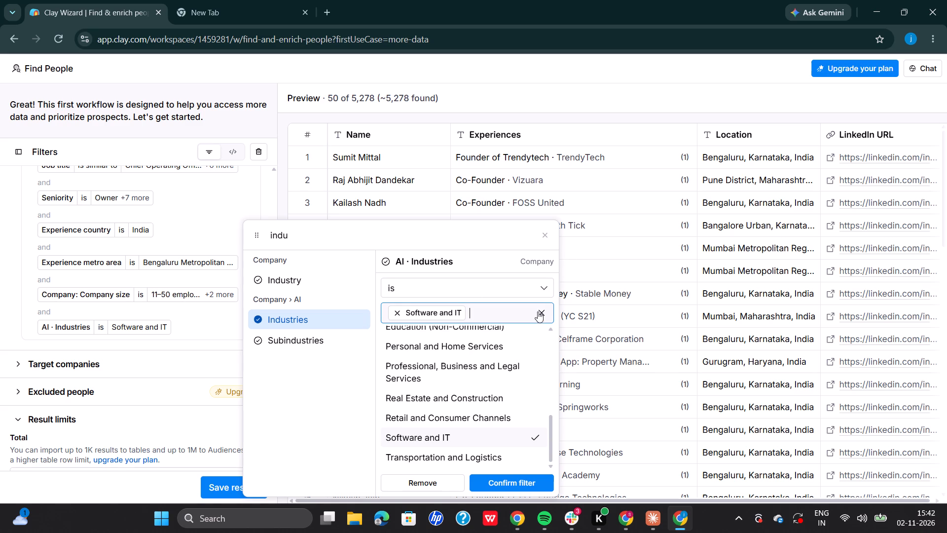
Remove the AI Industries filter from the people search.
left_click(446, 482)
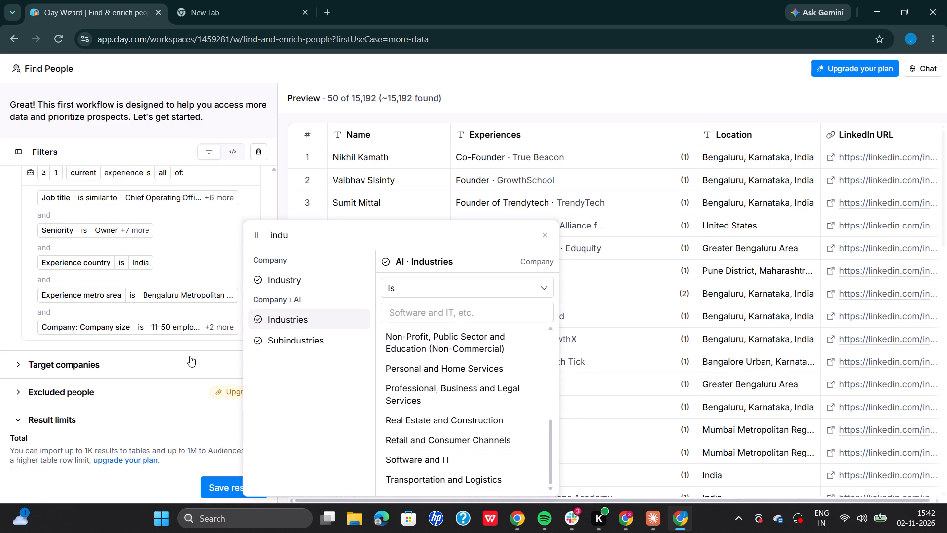
Review the applied people filters, clear the filter search term and dismiss the filter picker without adding an industry filter.
scroll(147, 191, "up", 1)
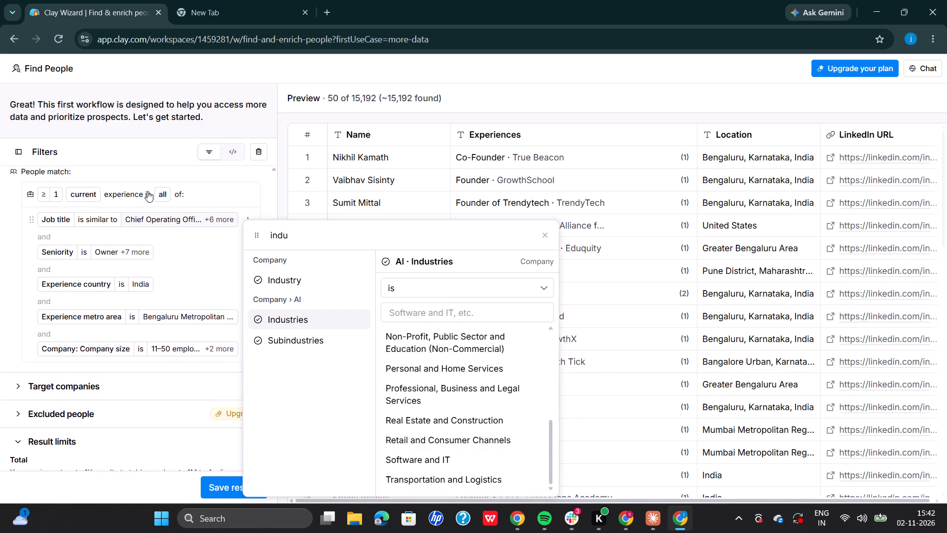
scroll(147, 191, "up", 1)
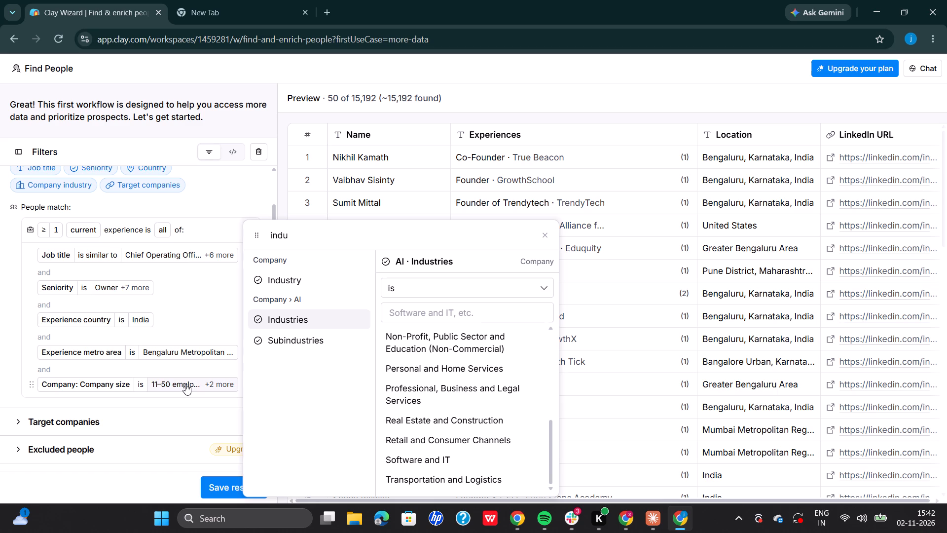
scroll(185, 384, "down", 2)
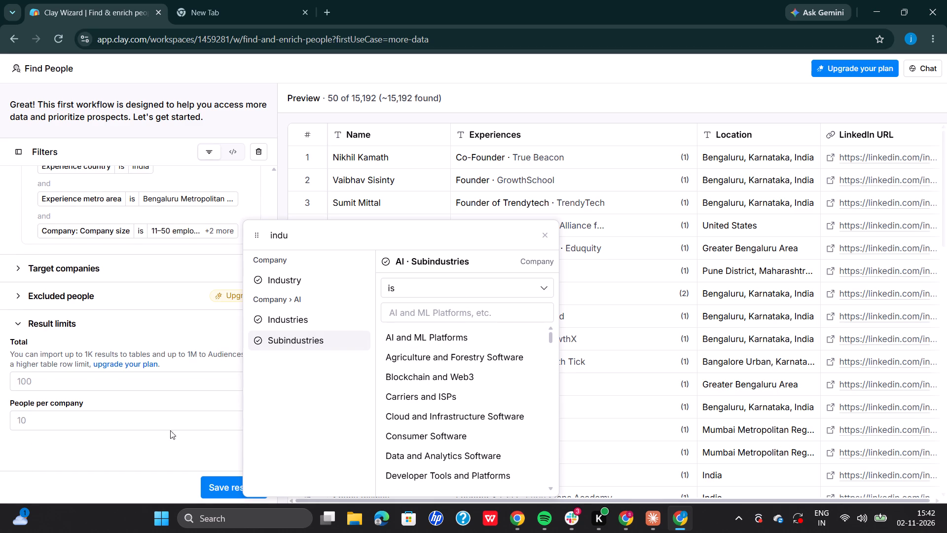
scroll(523, 263, "down", 1)
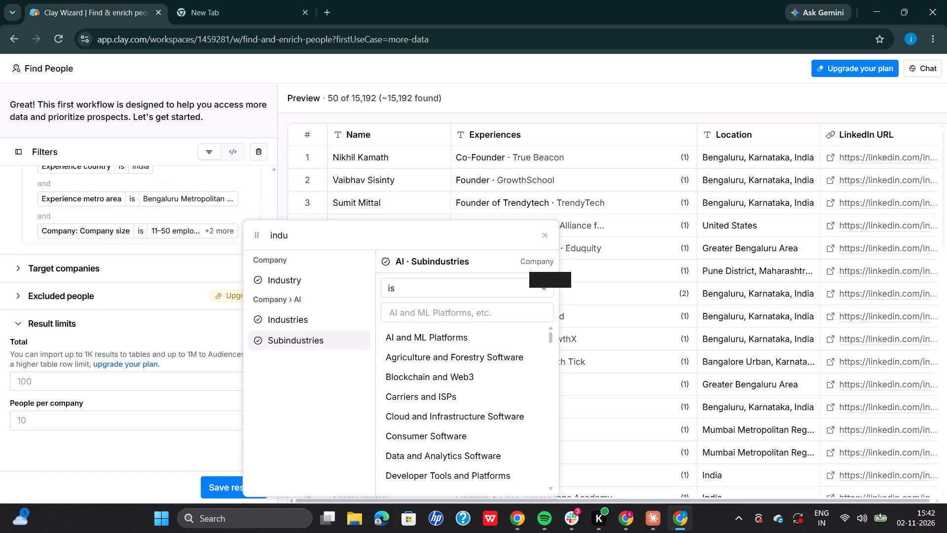
left_click(546, 238)
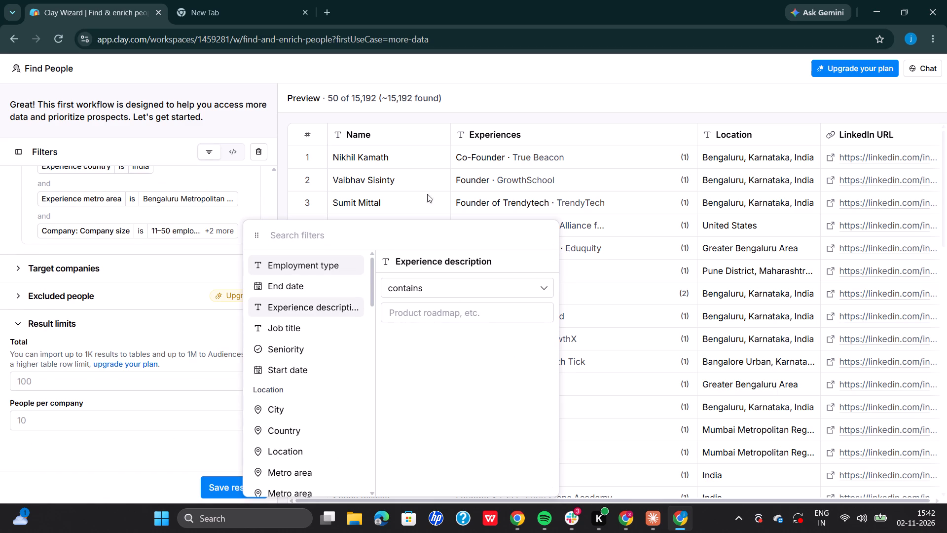
left_click(23, 377)
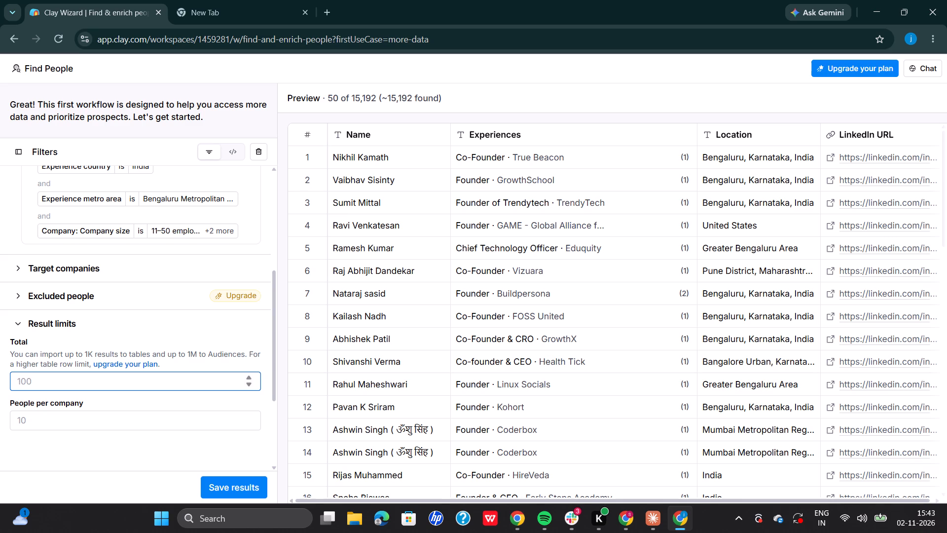
Collapse the result limits section without setting any limits and save the people search results.
left_click(21, 320)
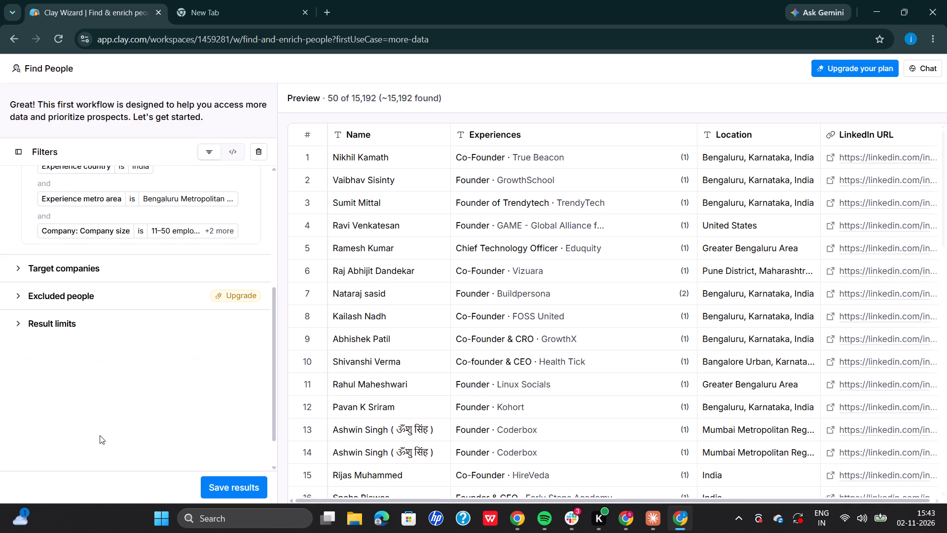
left_click(203, 490)
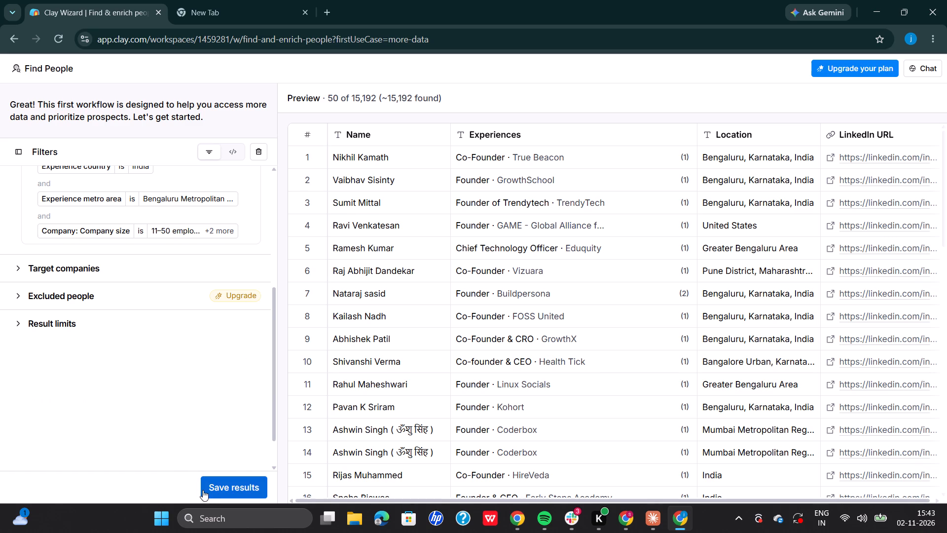
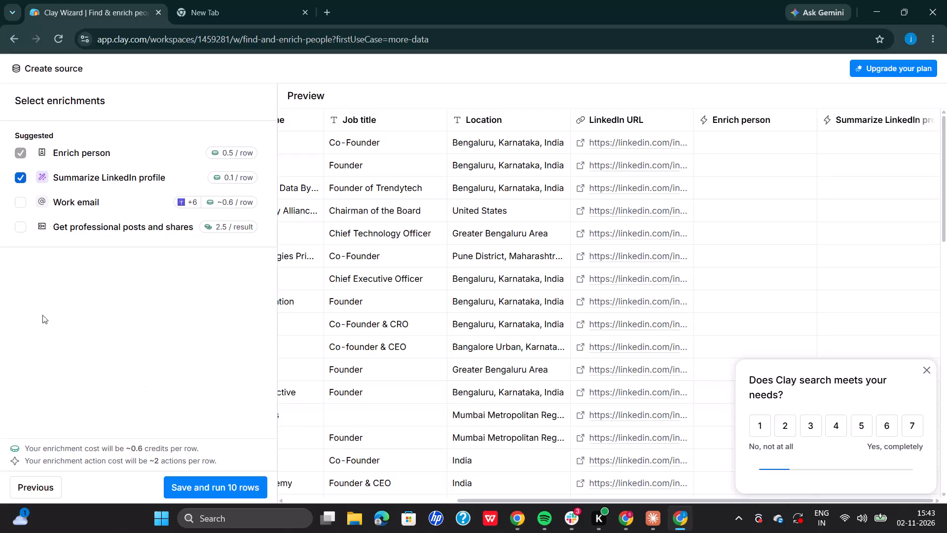
Swap the Summarize LinkedIn profile enrichment for Work email, keeping Enrich person, and save and run 10 rows.
left_click(22, 179)
left_click(22, 198)
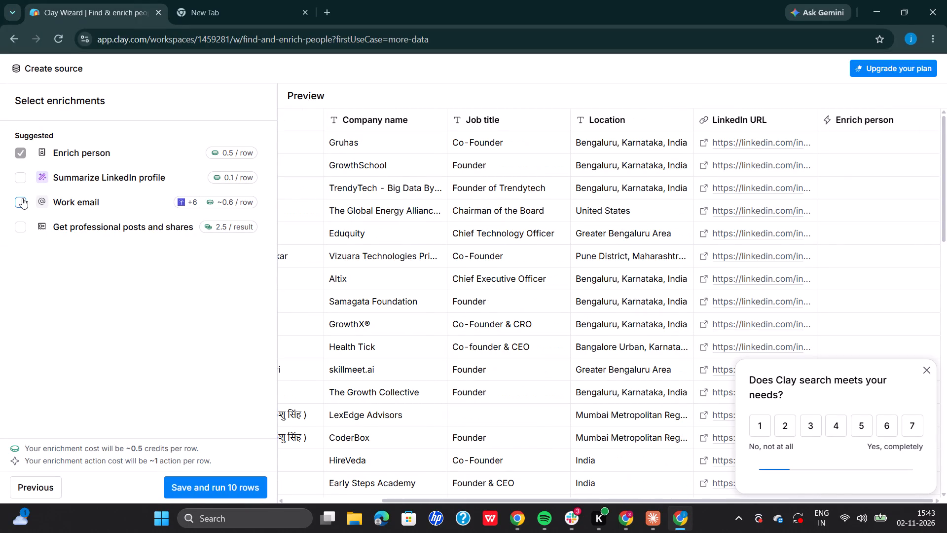
left_click(223, 495)
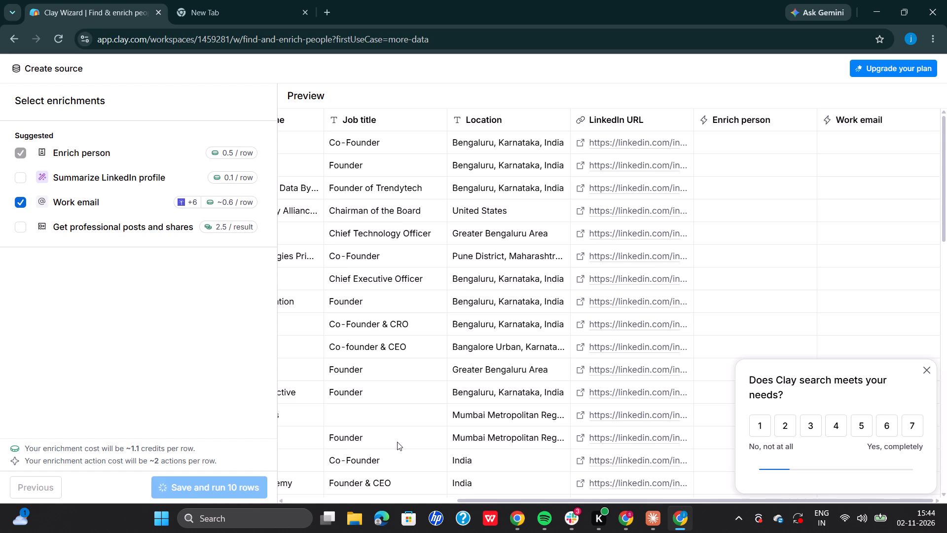
Examine the imported people rows down to the end of the new table, including job title, company, city and state.
scroll(693, 279, "right", 1)
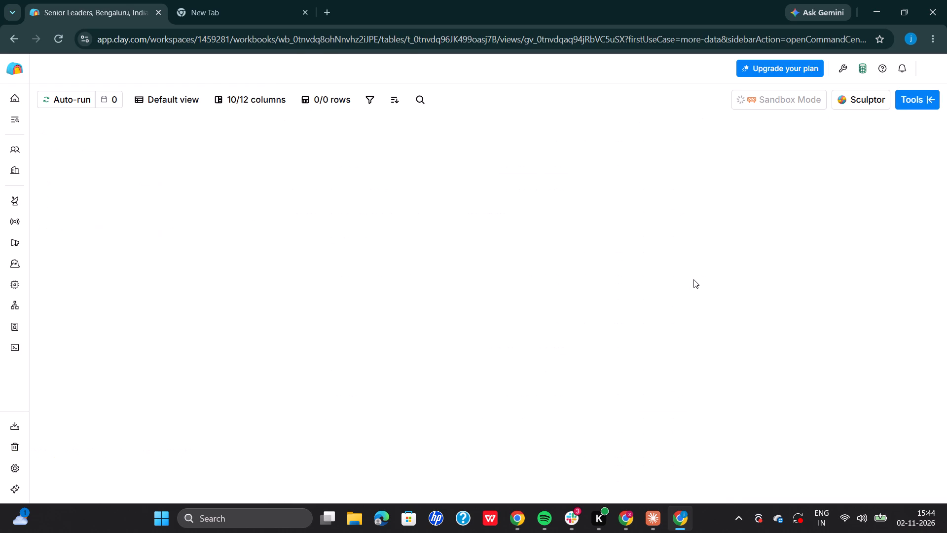
scroll(693, 279, "right", 1)
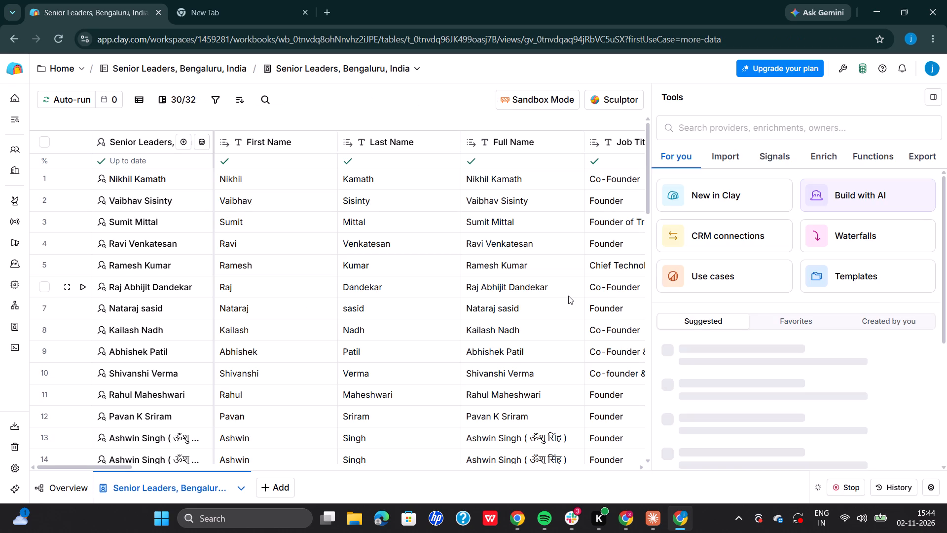
scroll(404, 281, "down", 1)
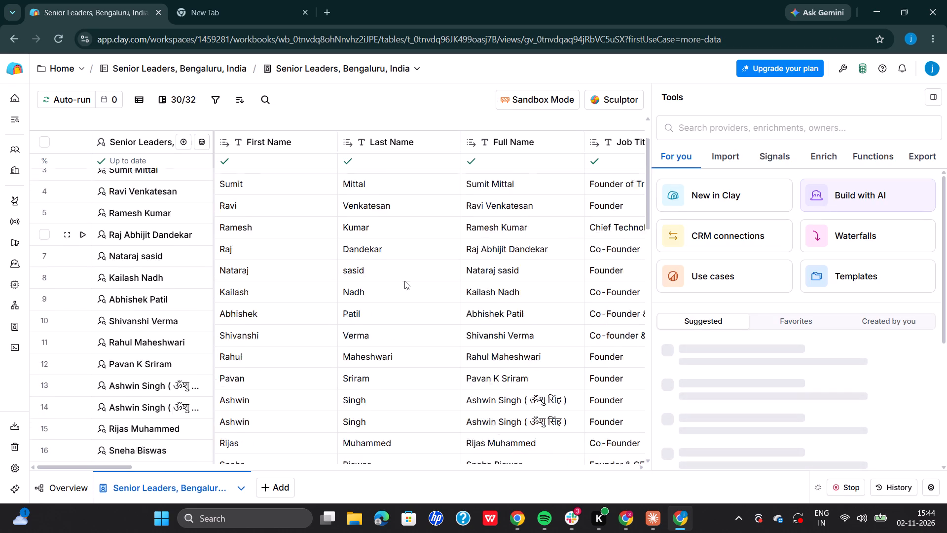
scroll(404, 281, "down", 2)
scroll(404, 281, "up", 4)
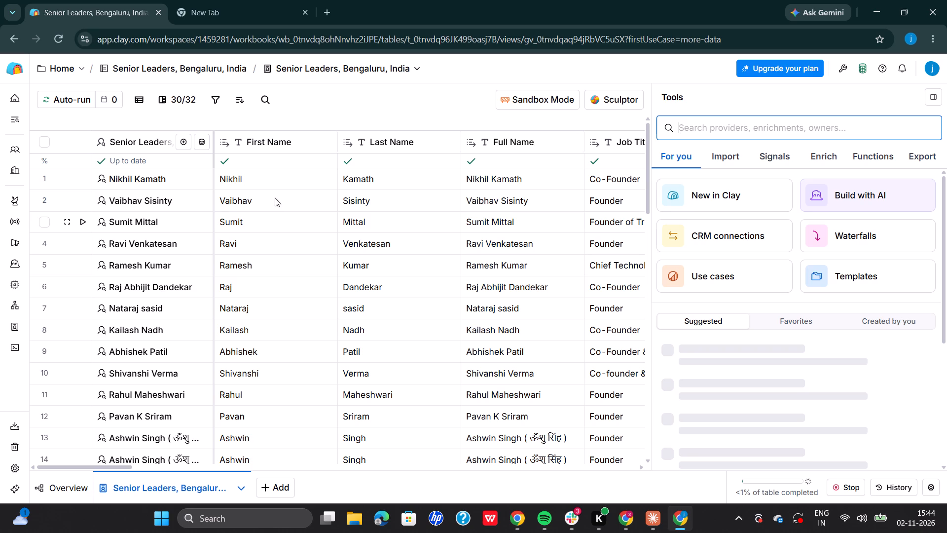
scroll(484, 218, "left", 4)
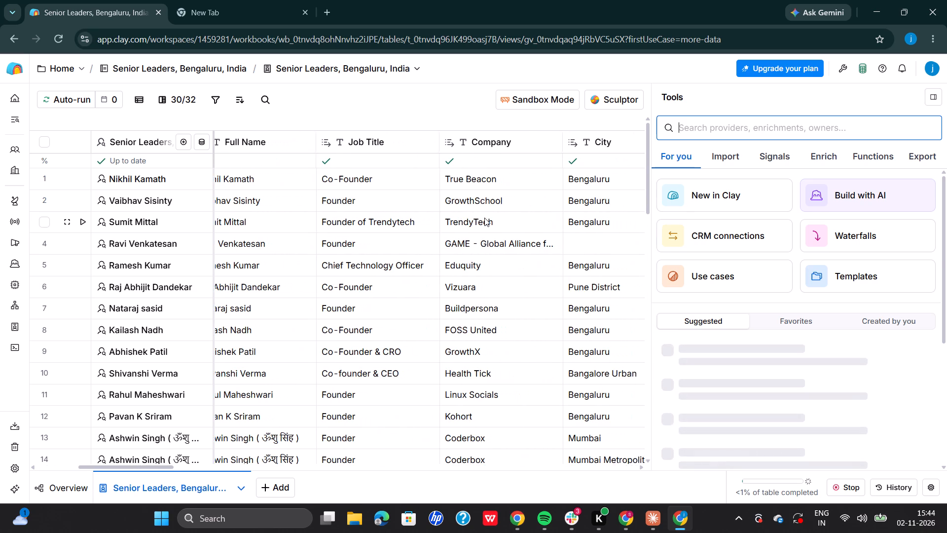
scroll(484, 218, "left", 1)
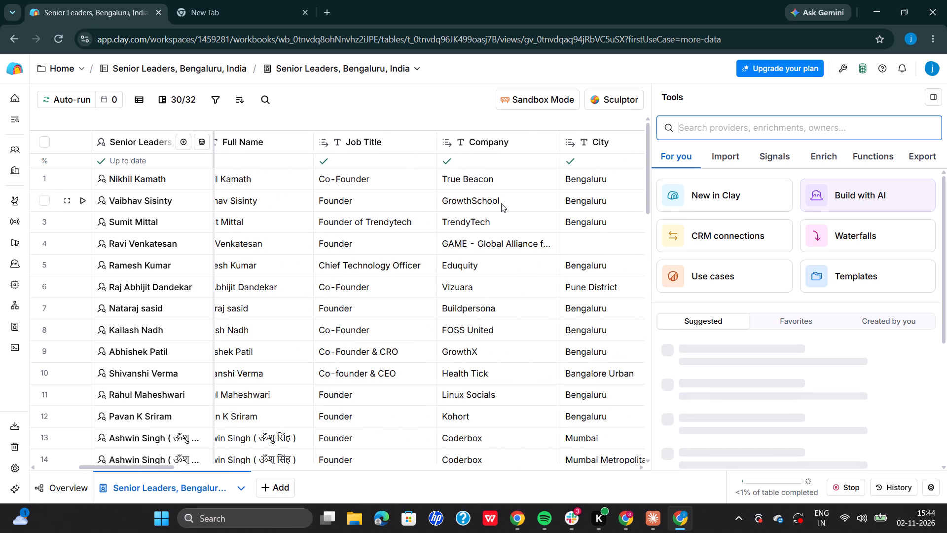
scroll(501, 203, "left", 3)
scroll(501, 203, "down", 1)
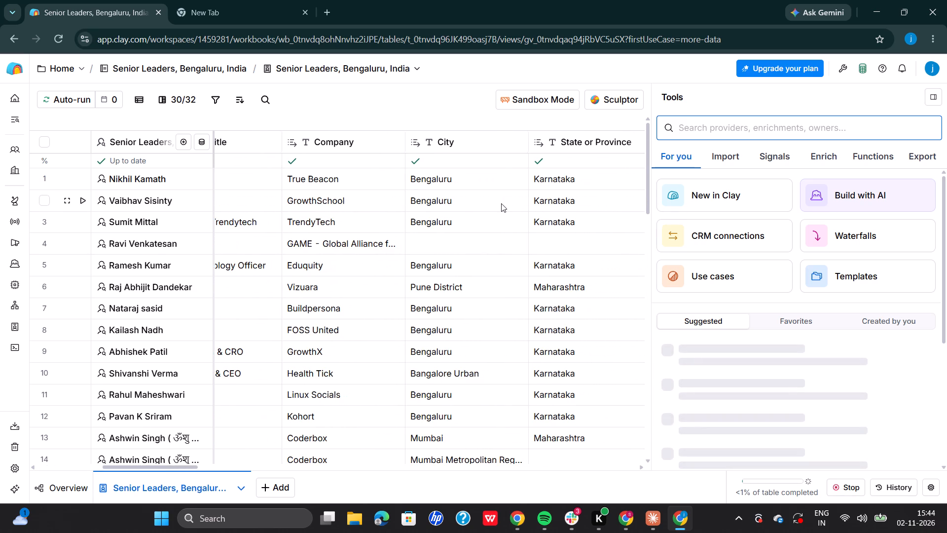
scroll(501, 203, "down", 8)
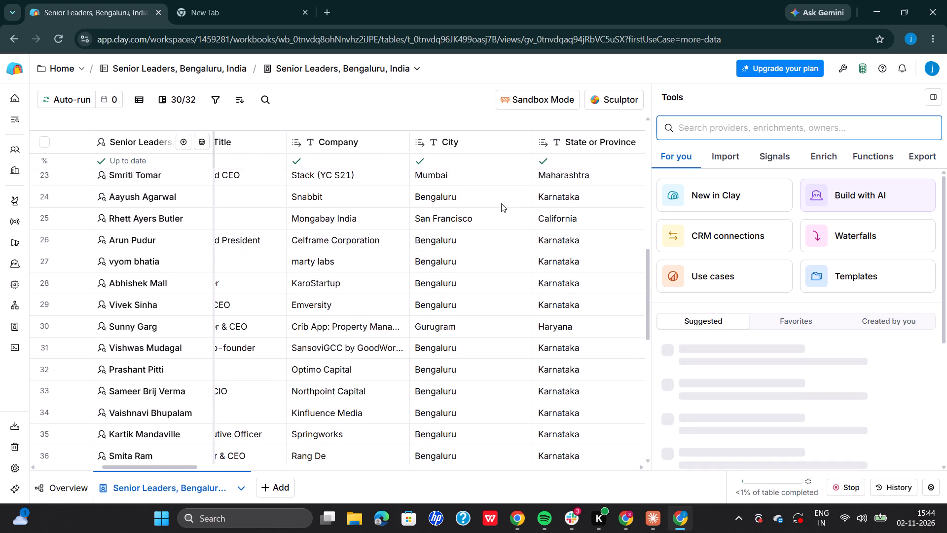
scroll(501, 203, "down", 1)
scroll(501, 203, "up", 2)
scroll(481, 273, "up", 1)
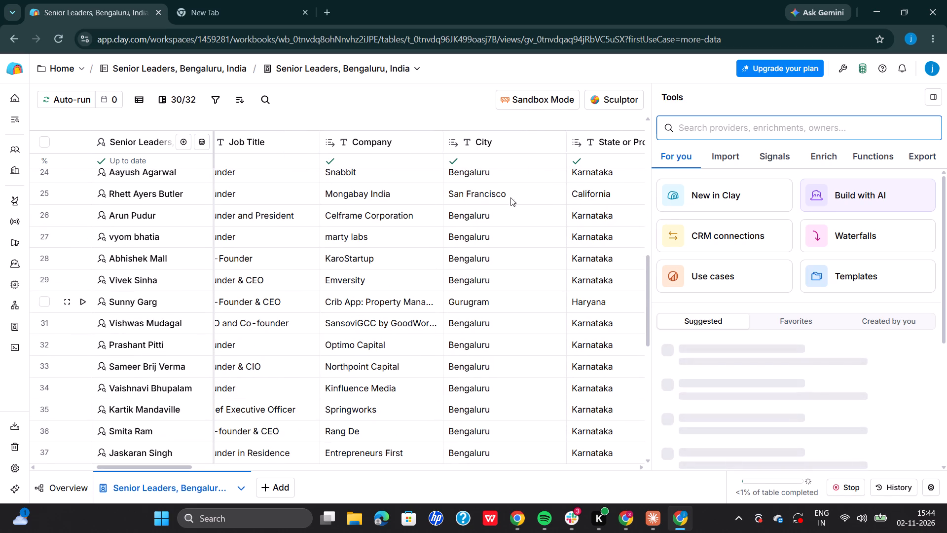
scroll(462, 293, "down", 4)
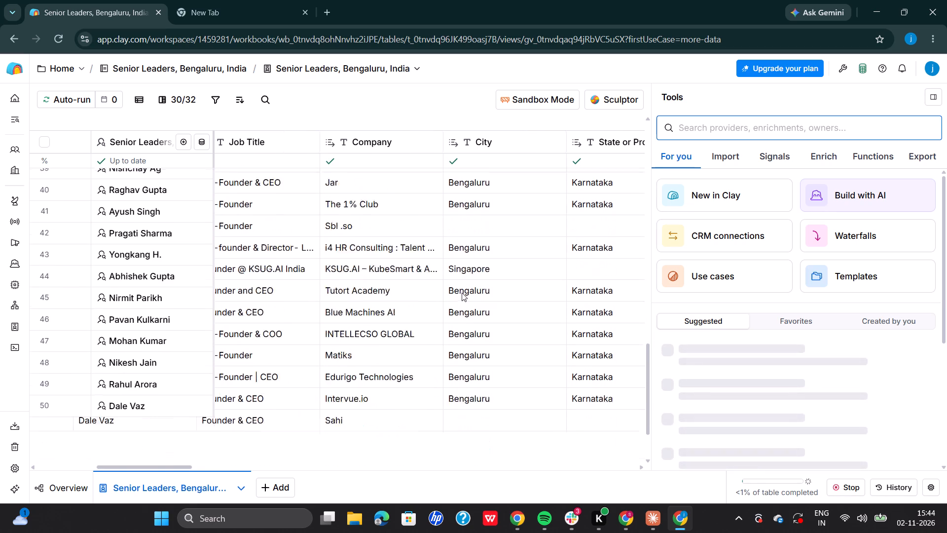
scroll(462, 293, "down", 2)
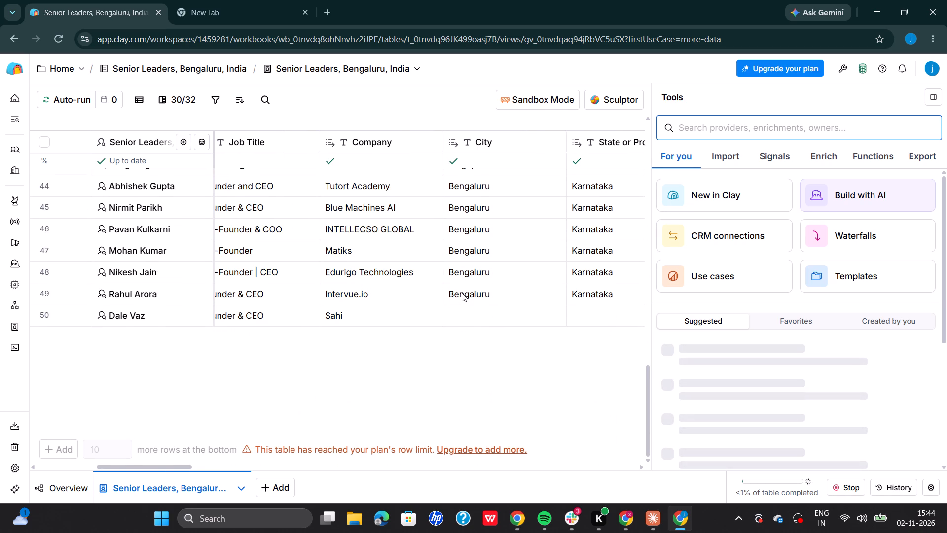
scroll(462, 293, "down", 1)
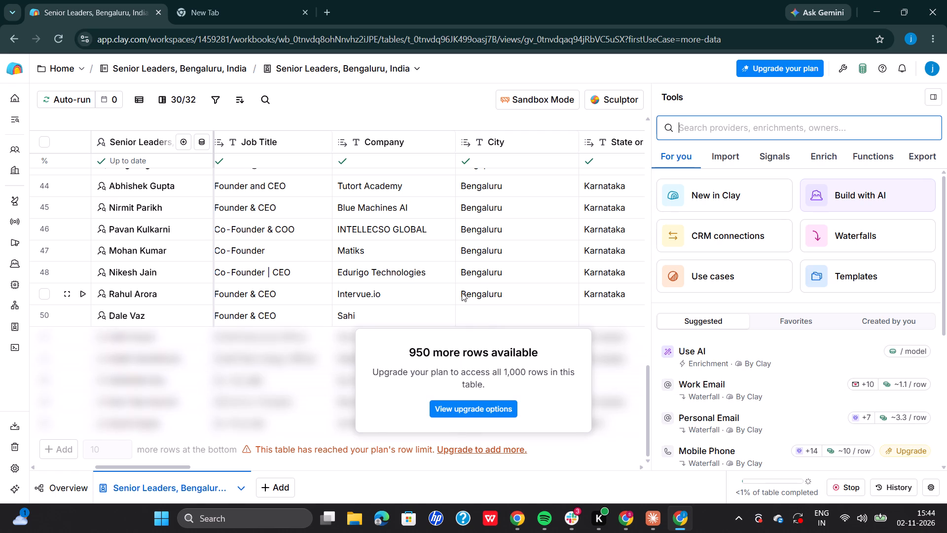
scroll(478, 248, "up", 4)
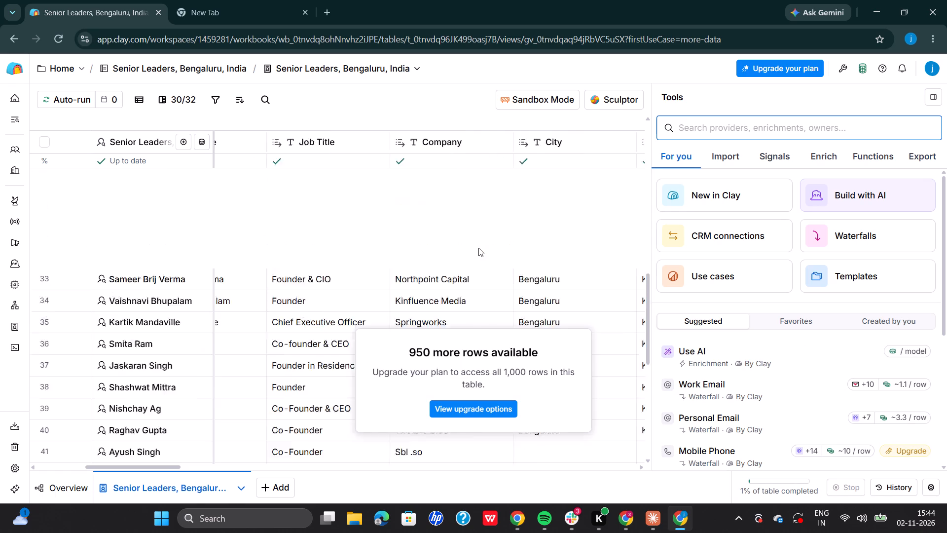
scroll(478, 248, "up", 4)
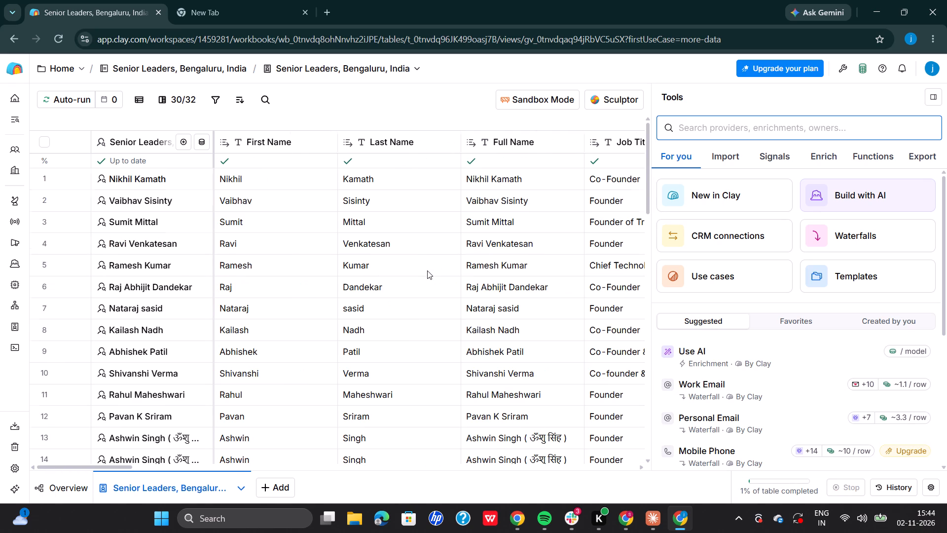
Review the table's columns from name and location through the Enrich person data and the work email waterfall for the first ten rows.
scroll(427, 270, "left", 3)
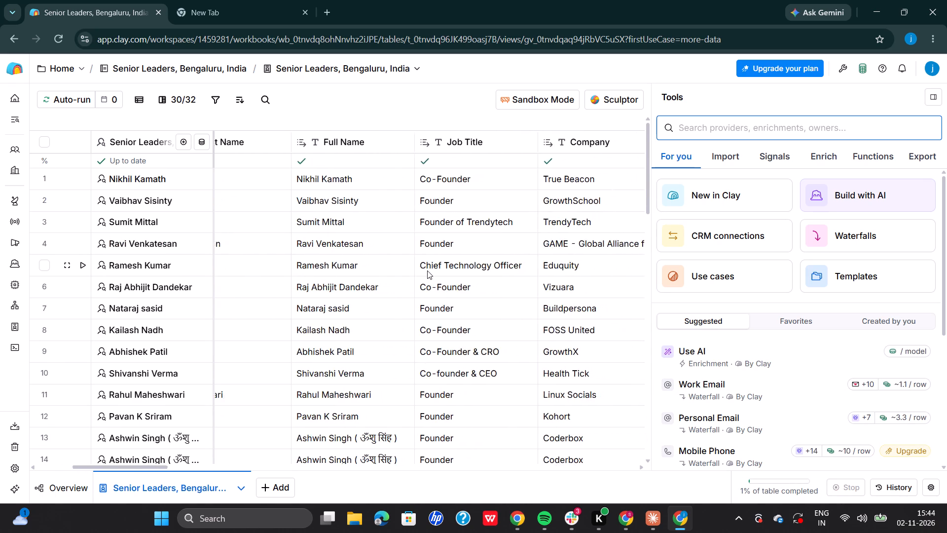
scroll(427, 270, "left", 1)
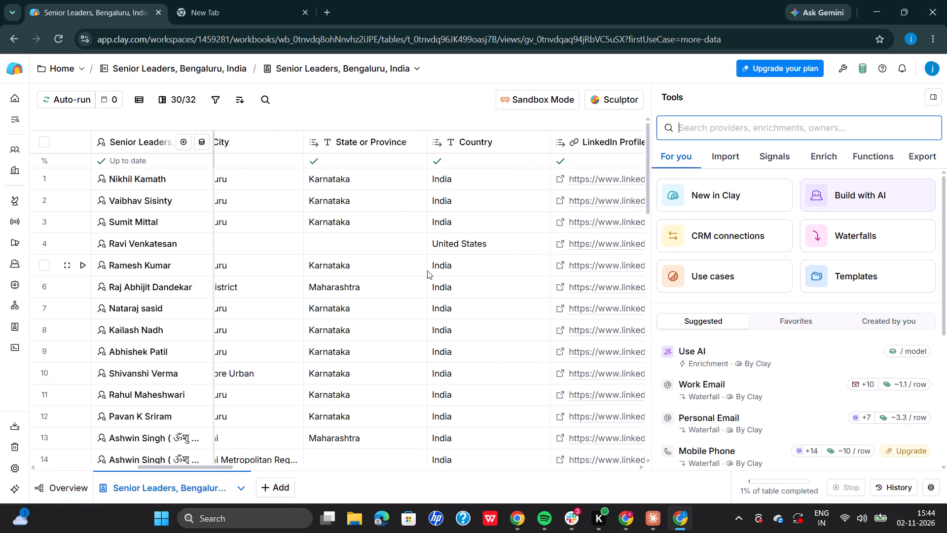
scroll(427, 270, "left", 2)
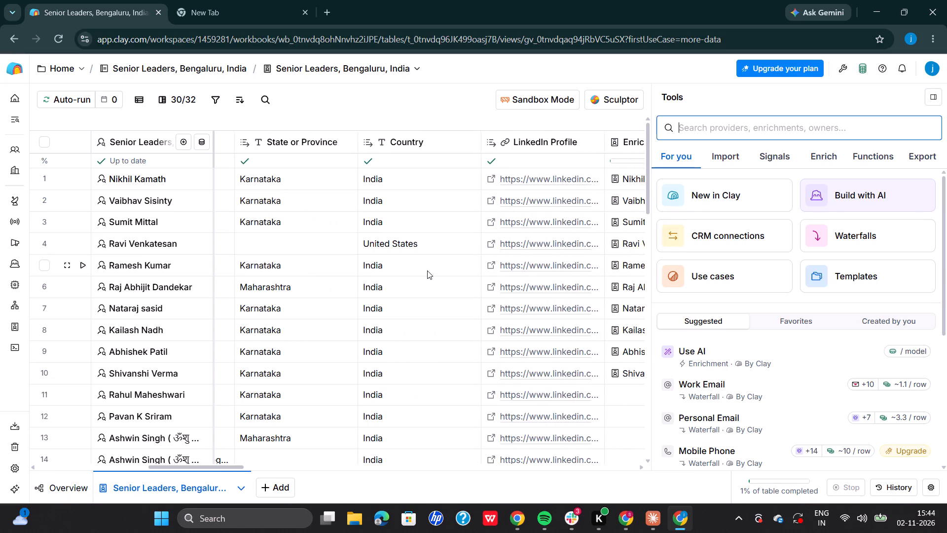
scroll(427, 270, "left", 3)
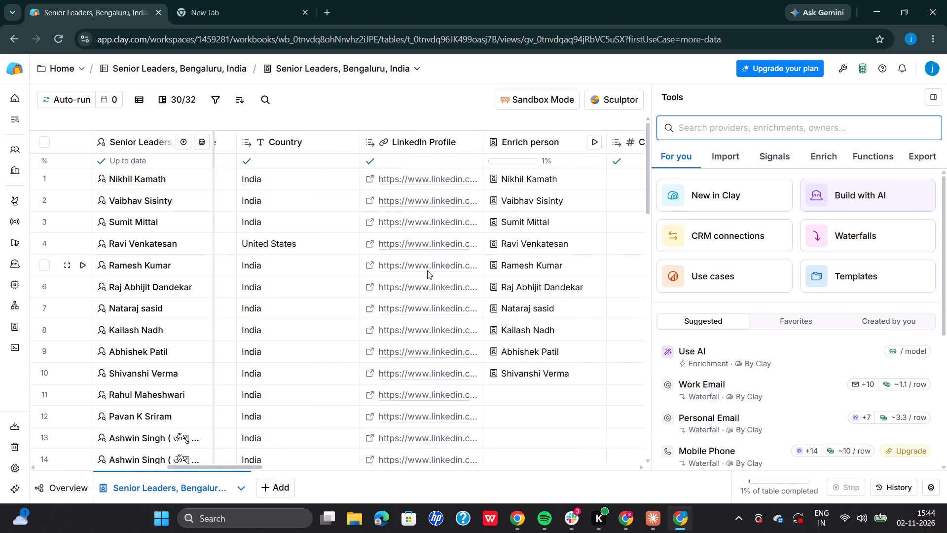
scroll(582, 276, "left", 8)
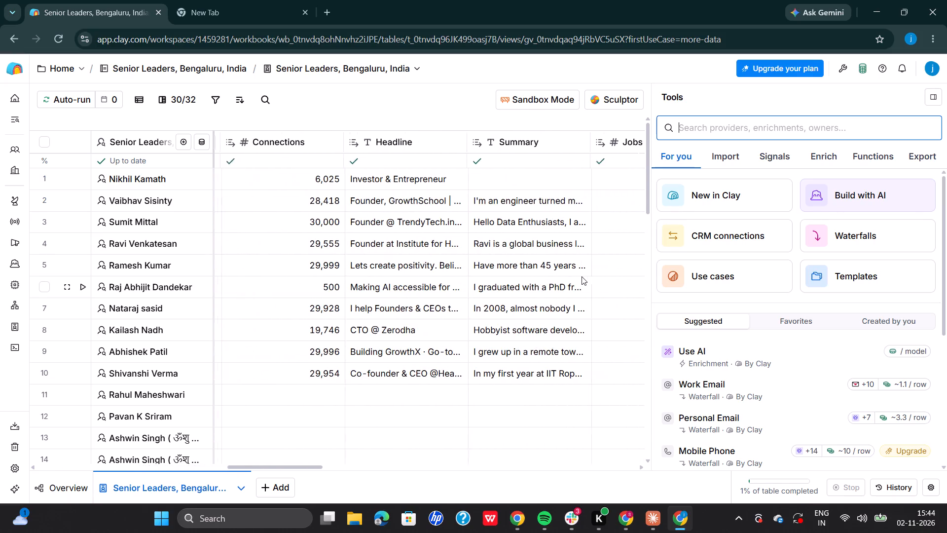
scroll(582, 276, "left", 5)
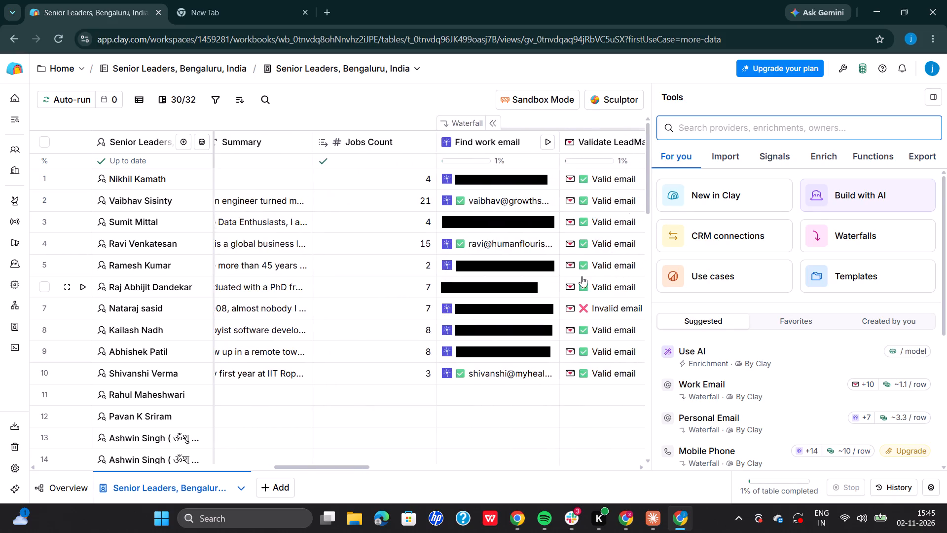
scroll(582, 276, "left", 6)
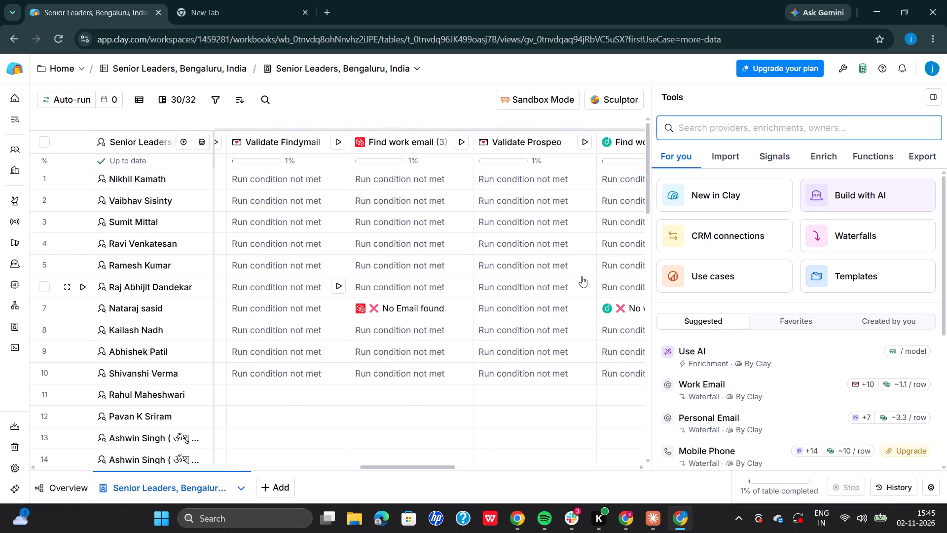
scroll(582, 276, "left", 6)
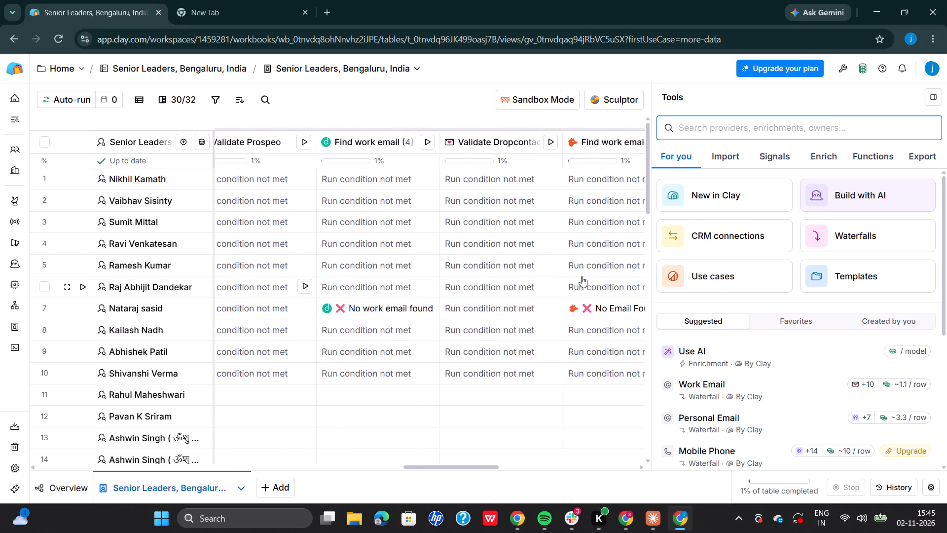
scroll(582, 276, "left", 2)
scroll(582, 276, "right", 7)
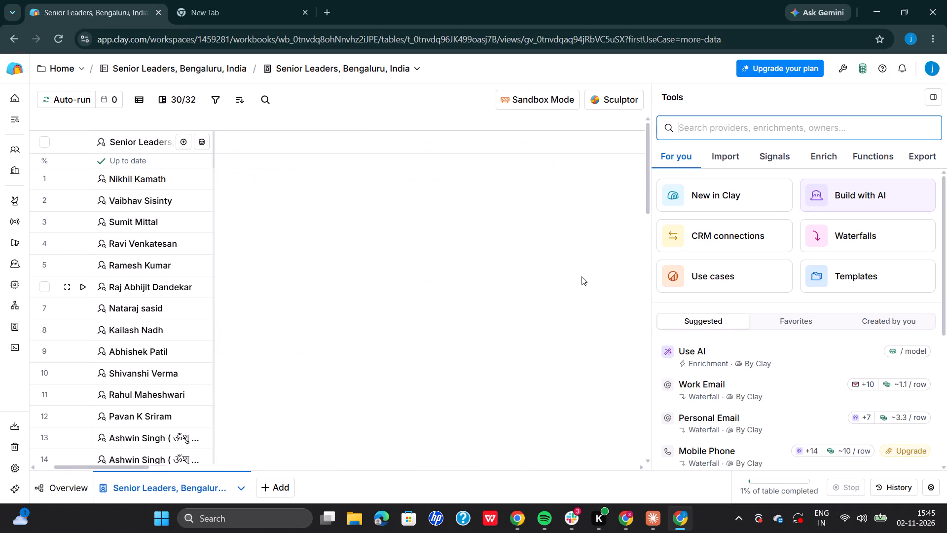
scroll(582, 276, "right", 6)
scroll(320, 268, "right", 3)
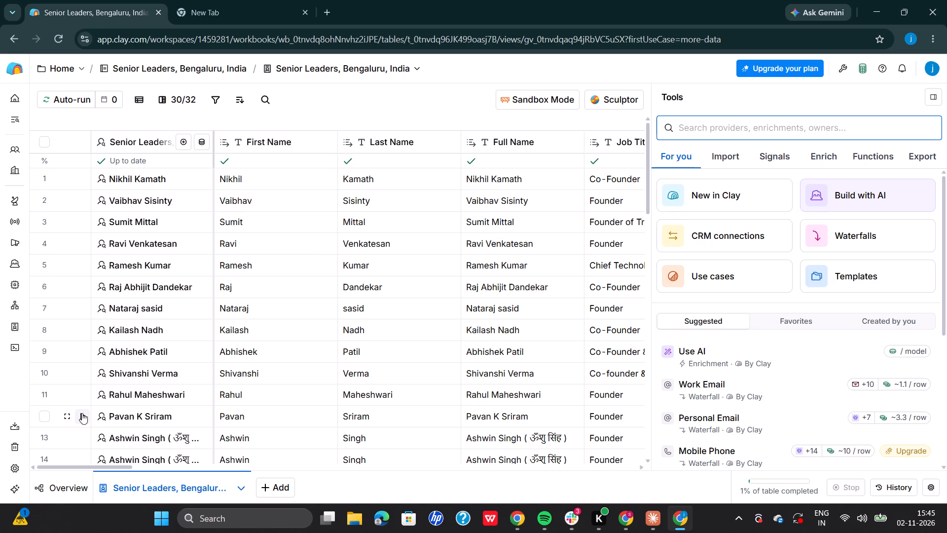
Run the enrichments individually on row 12, row 11 and rows 13 to 16, checking the Enrich person column along the way.
left_click(82, 413)
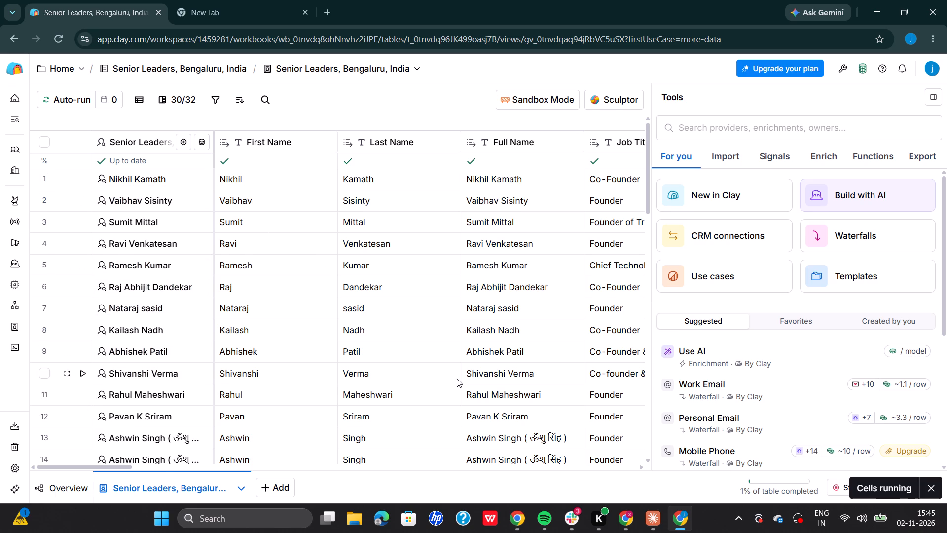
scroll(457, 379, "down", 1)
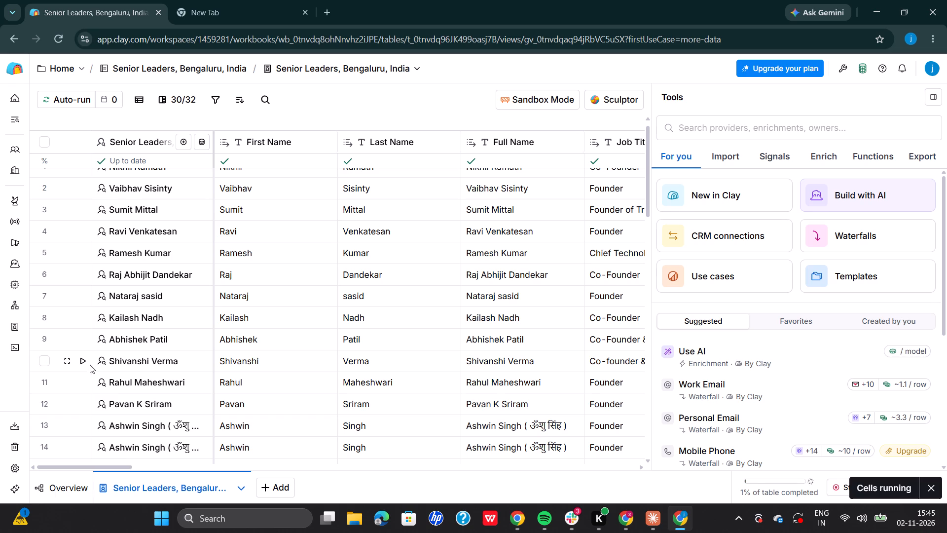
scroll(93, 366, "left", 10)
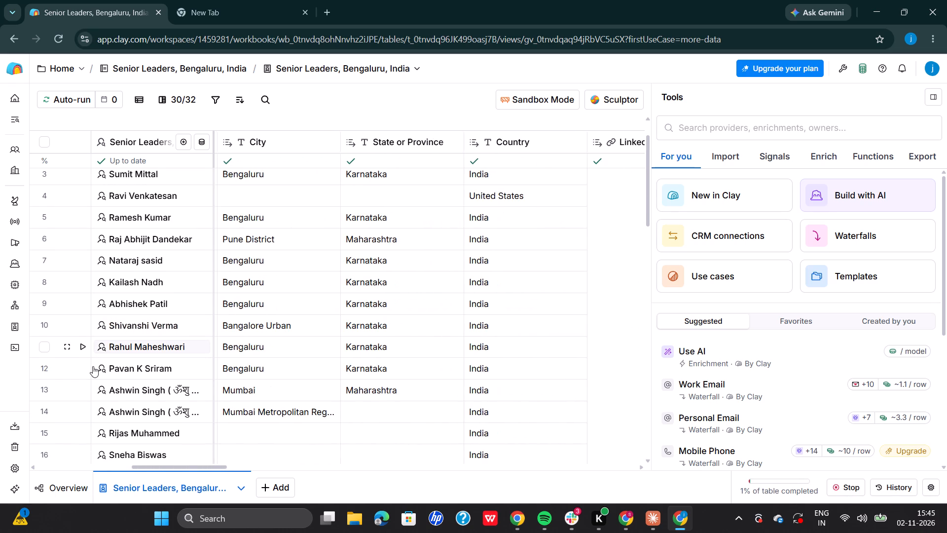
scroll(93, 366, "left", 2)
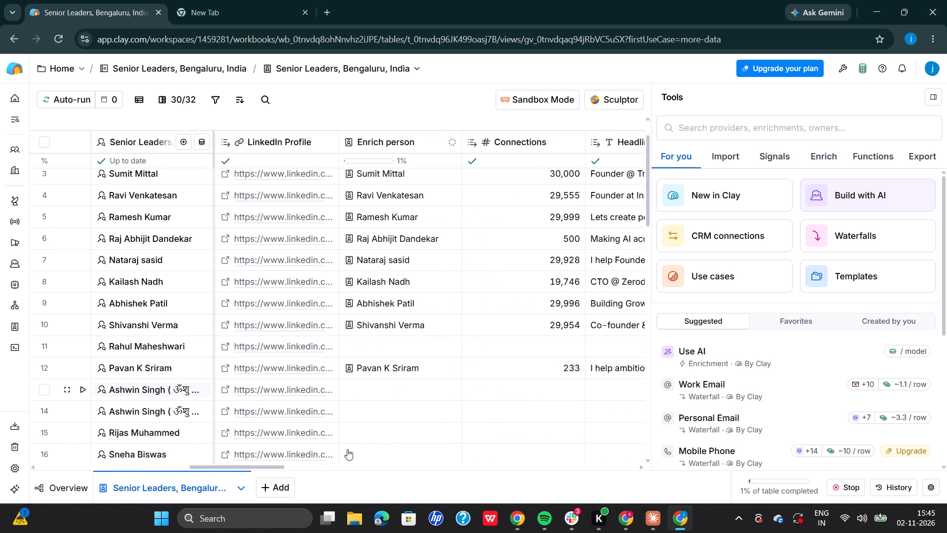
scroll(347, 449, "left", 1)
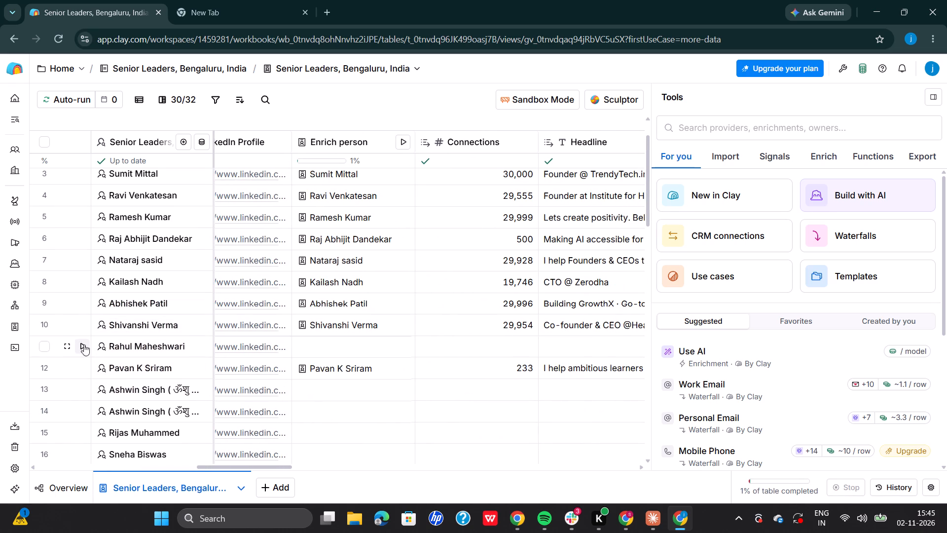
left_click(86, 349)
left_click(78, 389)
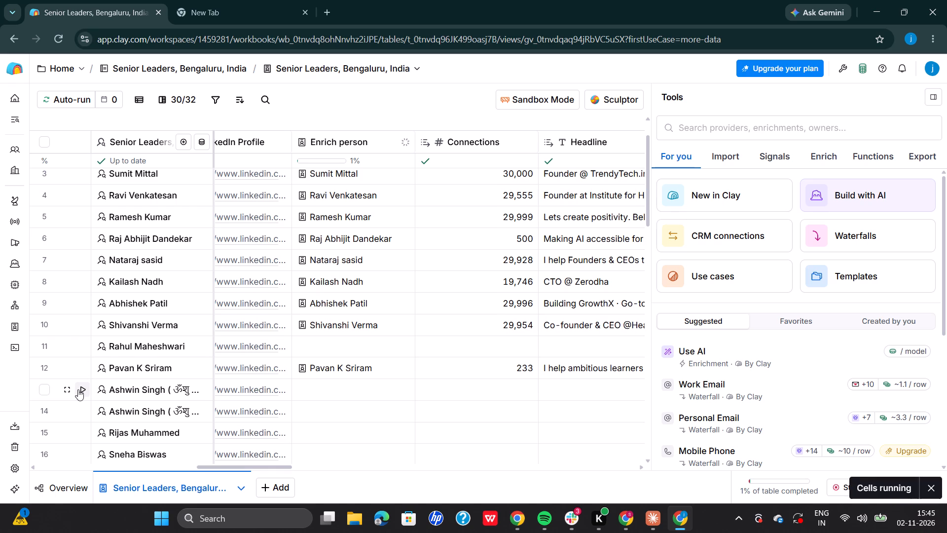
left_click(79, 410)
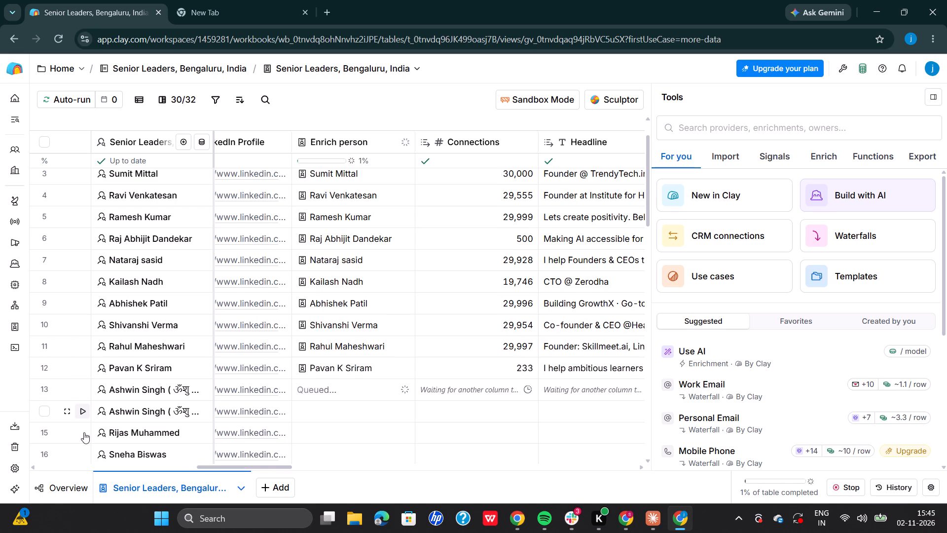
left_click(82, 435)
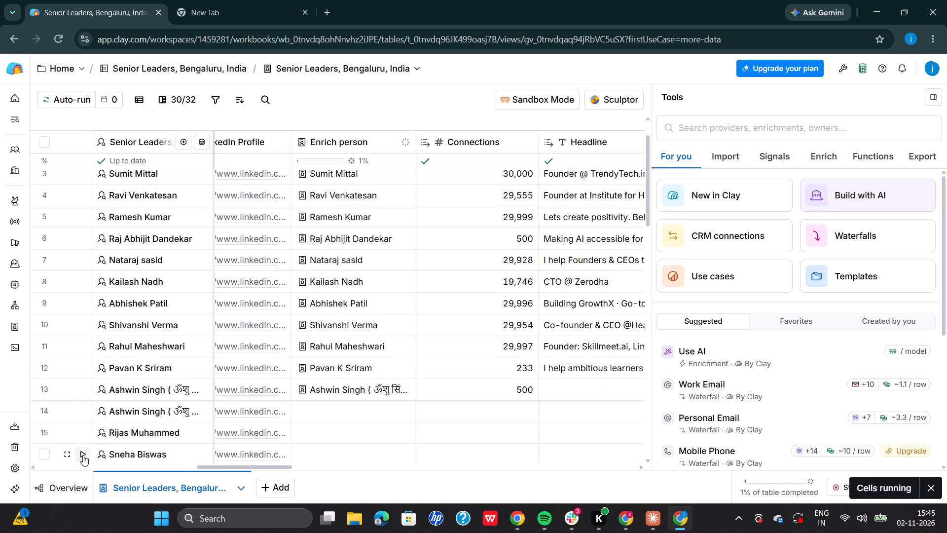
left_click(83, 455)
Run the enrichments individually on each of rows 17 to 22 of the senior leaders table.
scroll(193, 465, "down", 4)
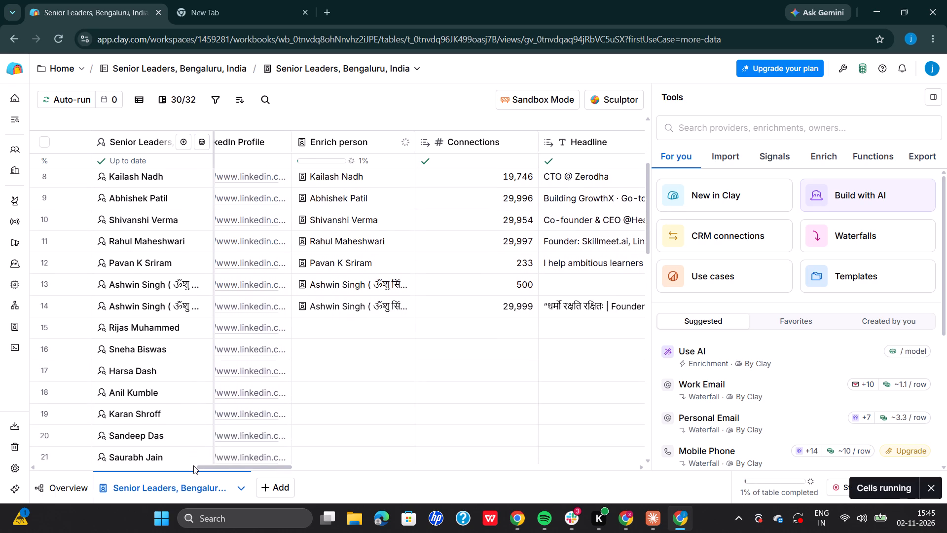
scroll(193, 465, "down", 4)
scroll(193, 465, "up", 2)
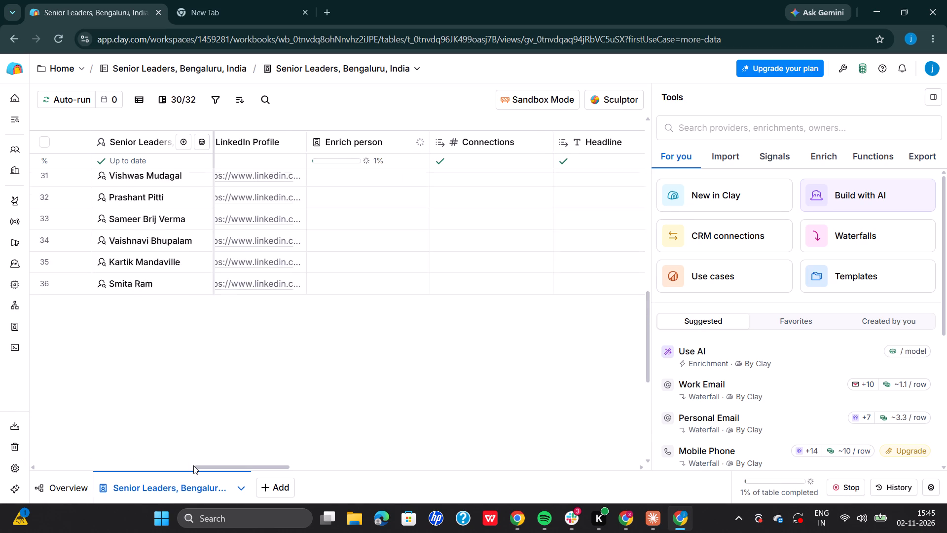
scroll(193, 465, "up", 3)
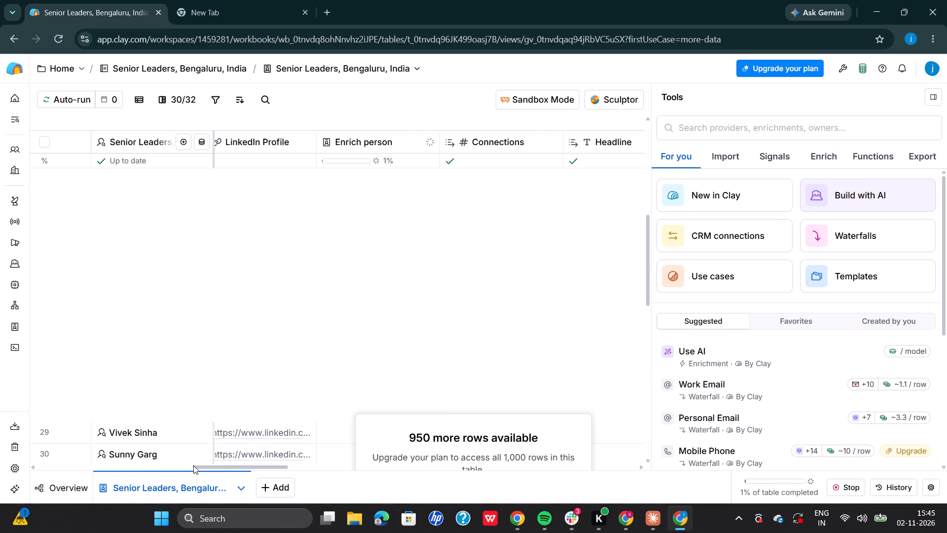
scroll(205, 364, "up", 1)
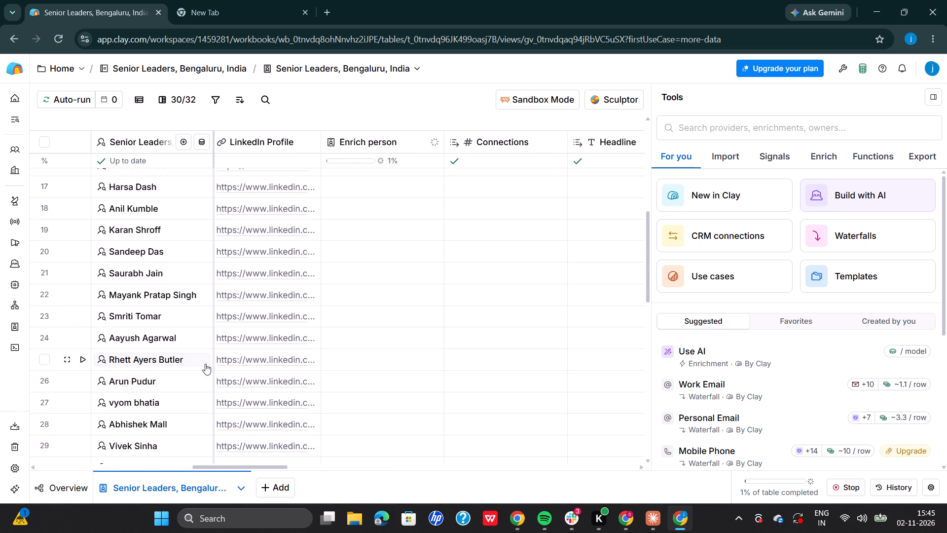
scroll(205, 364, "up", 1)
left_click(84, 197)
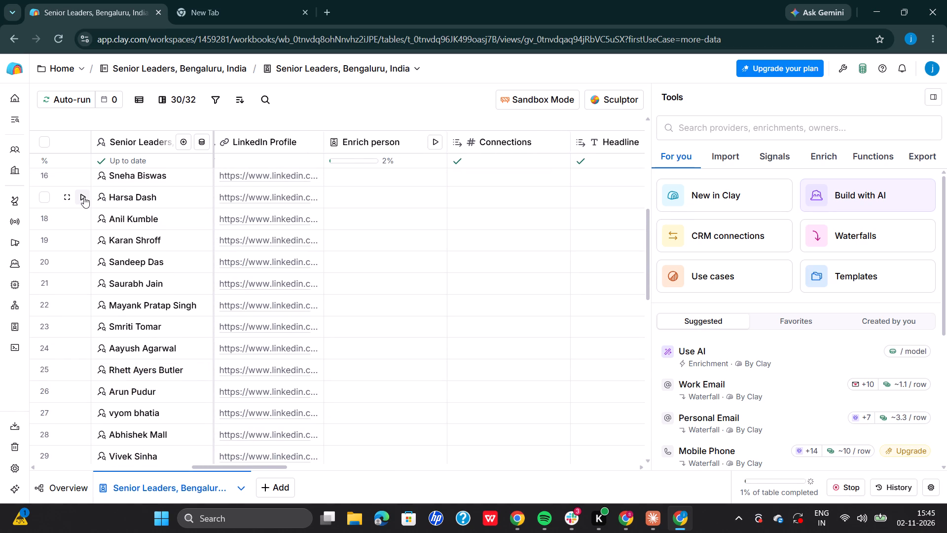
left_click(83, 218)
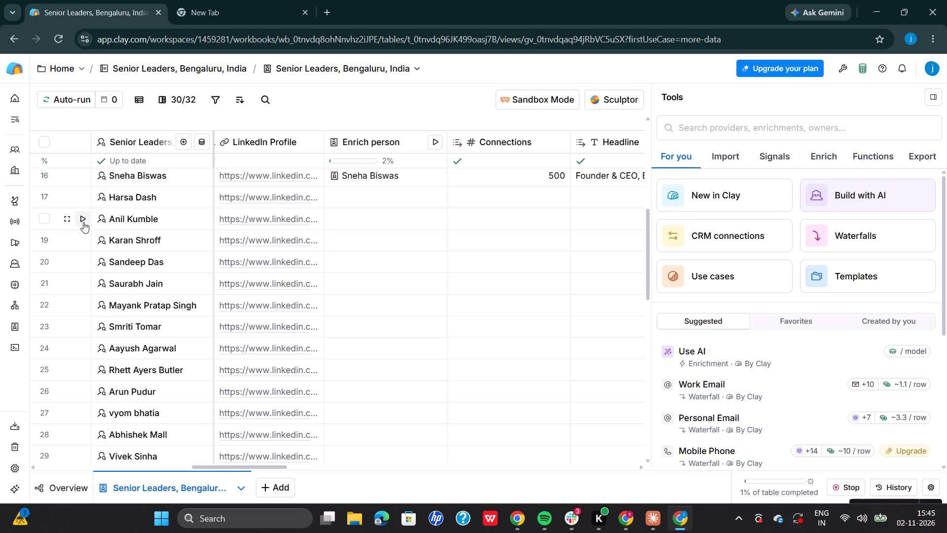
left_click(84, 241)
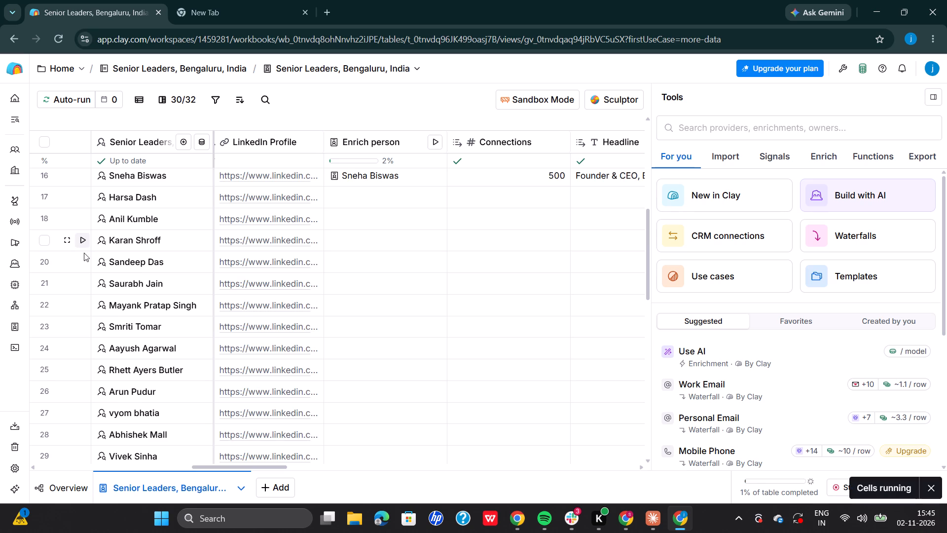
left_click(82, 259)
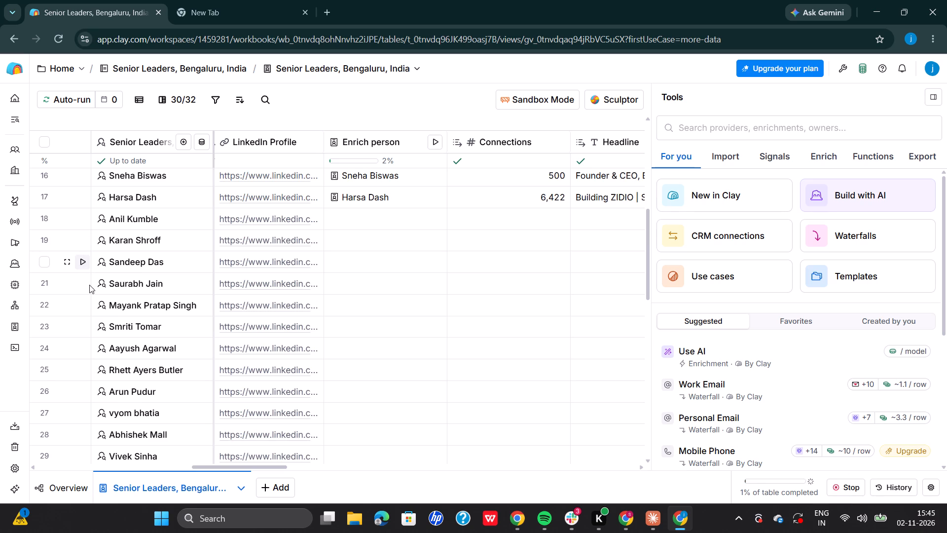
left_click(80, 283)
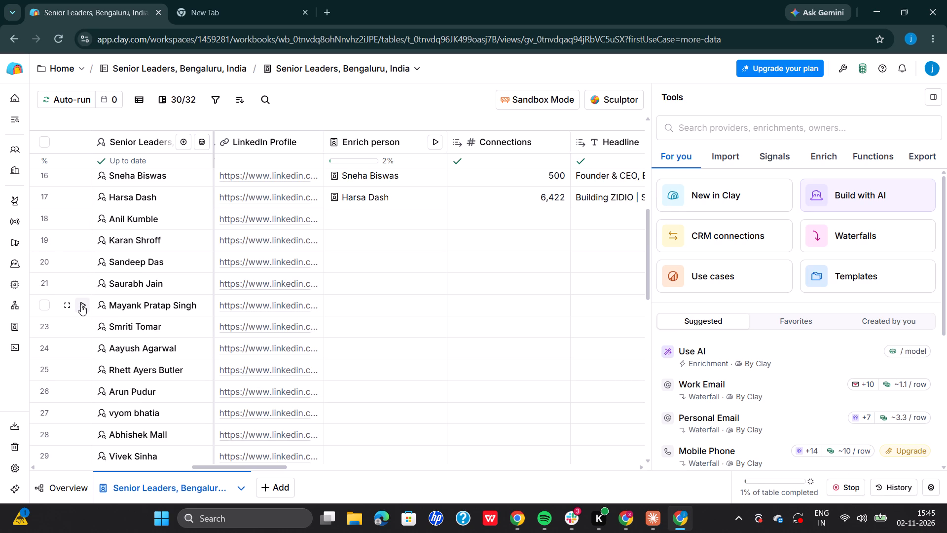
left_click(81, 305)
Run the enrichments individually on each of rows 23 to 28 of the senior leaders table.
left_click(82, 325)
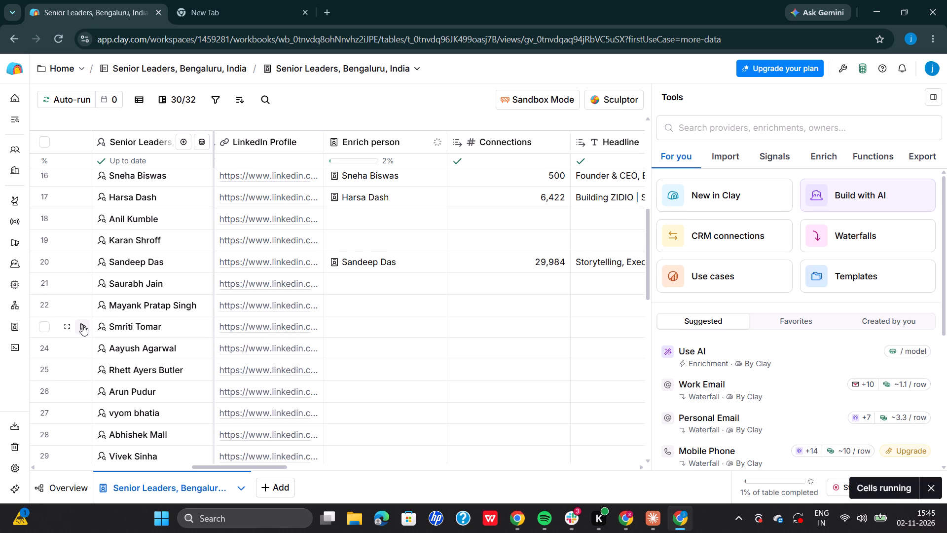
left_click(83, 346)
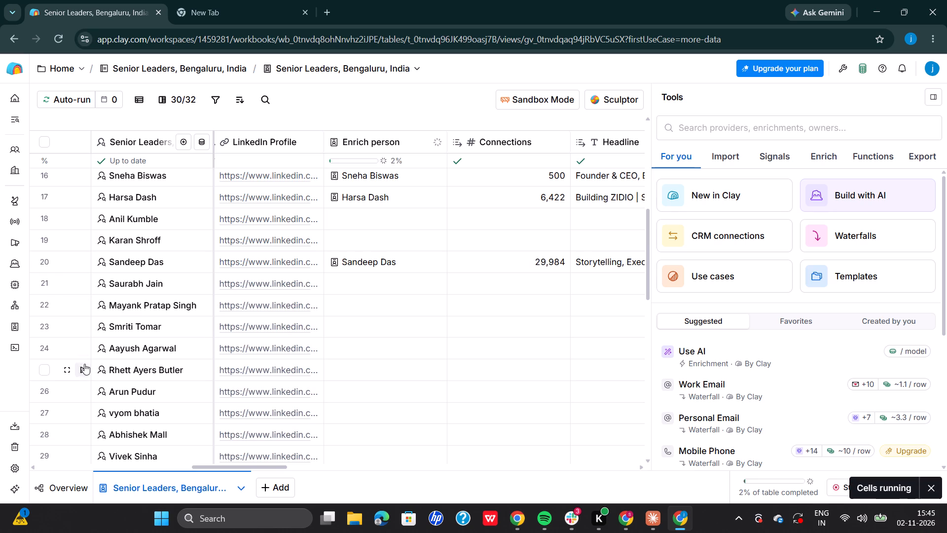
left_click(82, 366)
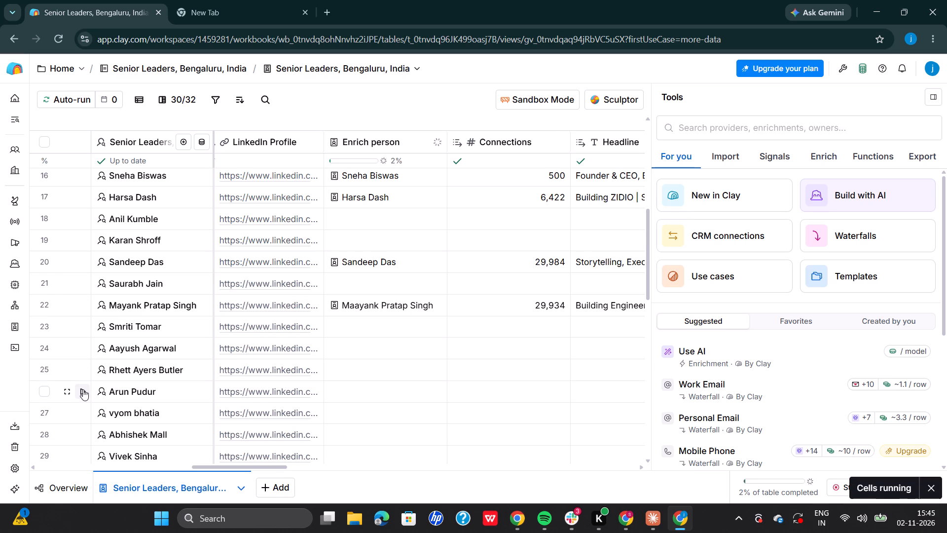
left_click(83, 389)
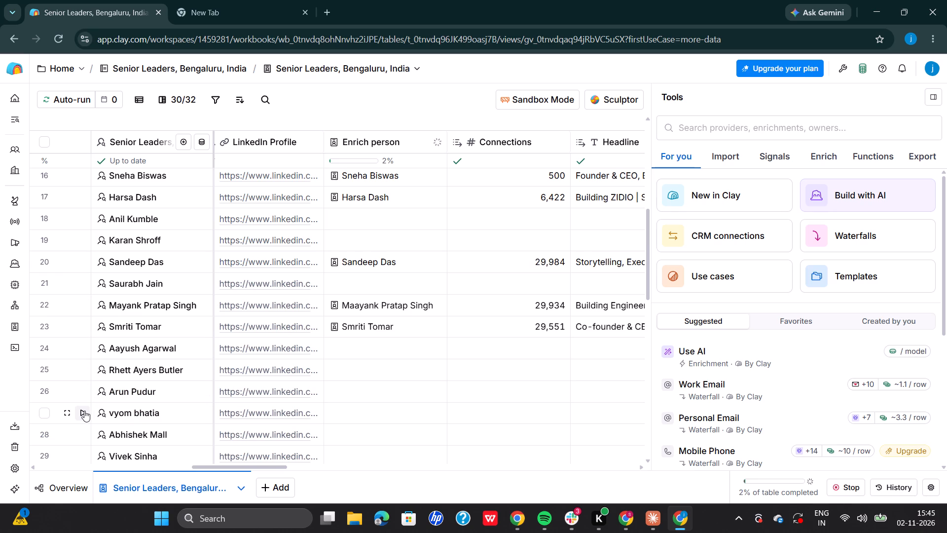
left_click(84, 411)
left_click(82, 433)
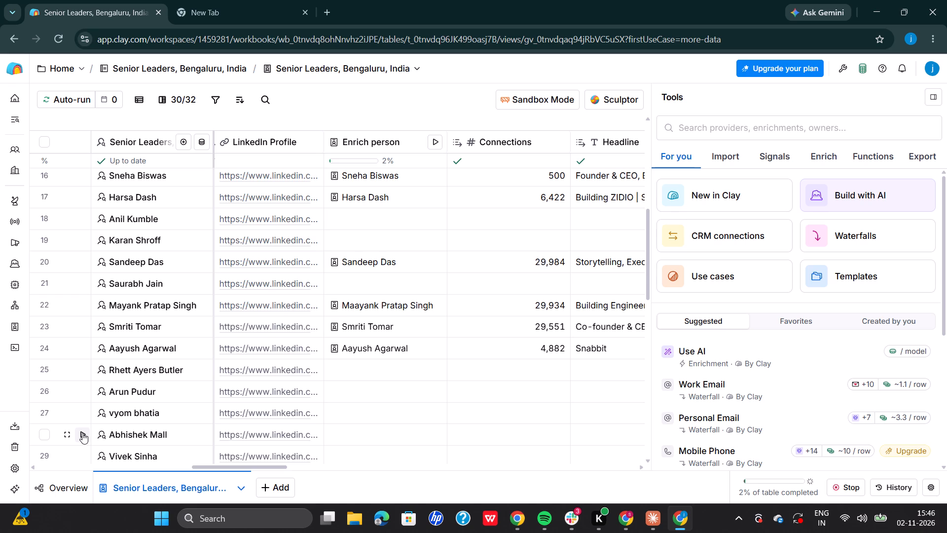
Run the enrichments individually on each of rows 29 to 34 of the senior leaders table.
scroll(82, 433, "down", 4)
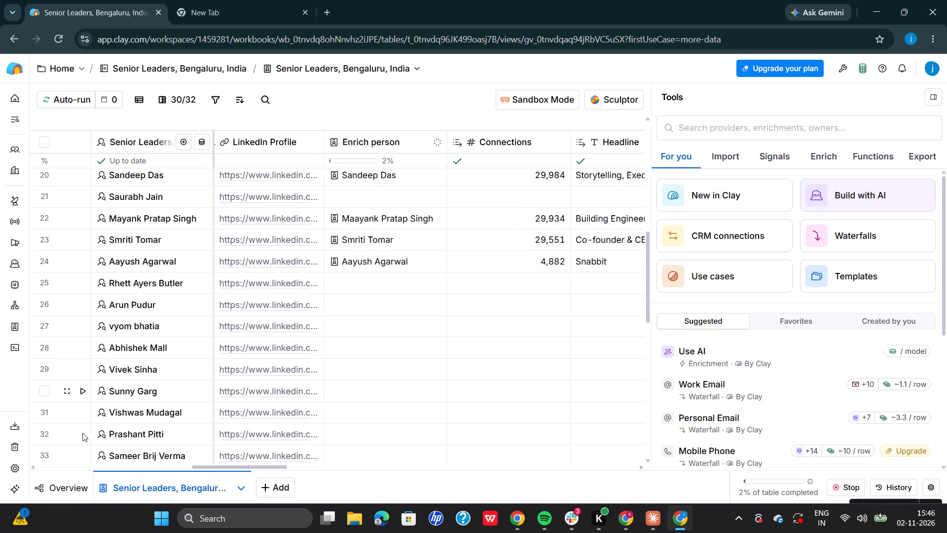
scroll(82, 433, "down", 2)
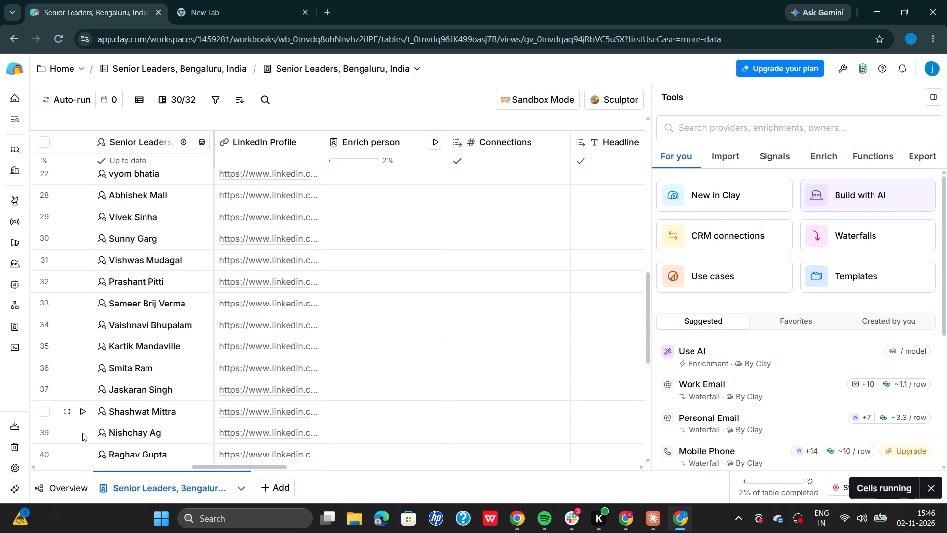
scroll(82, 433, "down", 2)
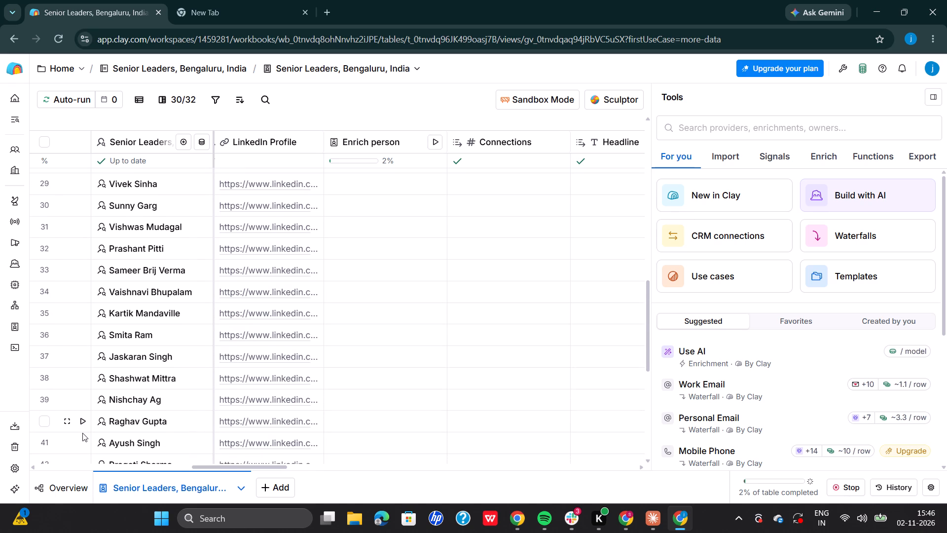
left_click(83, 182)
left_click(81, 204)
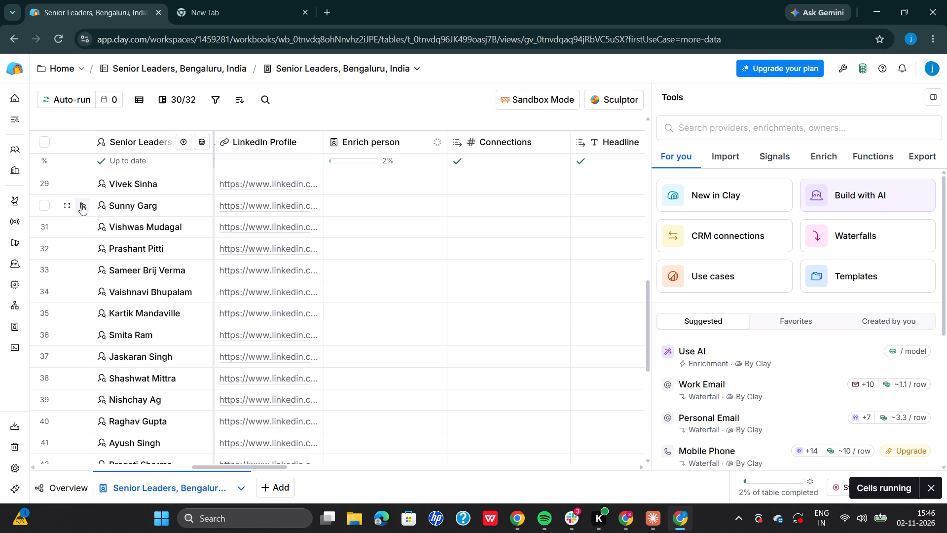
left_click(82, 226)
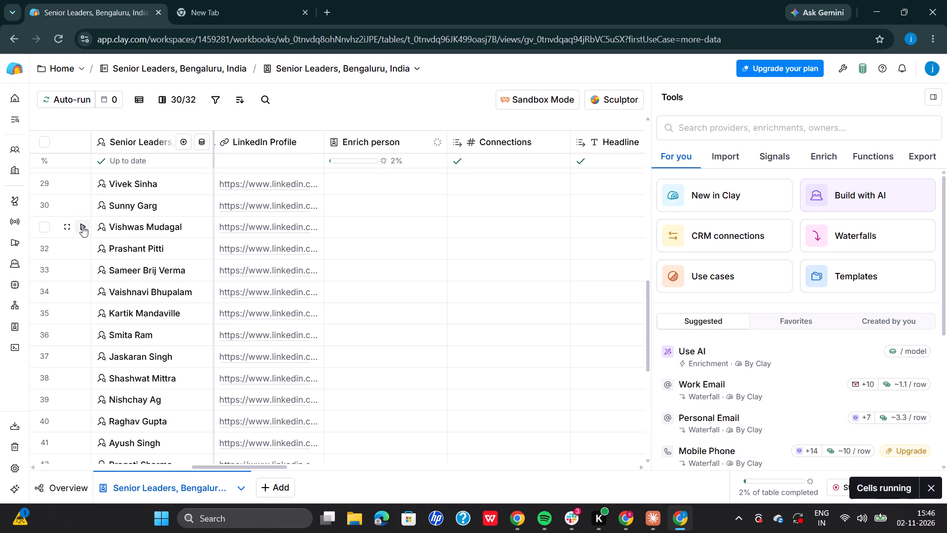
left_click(82, 247)
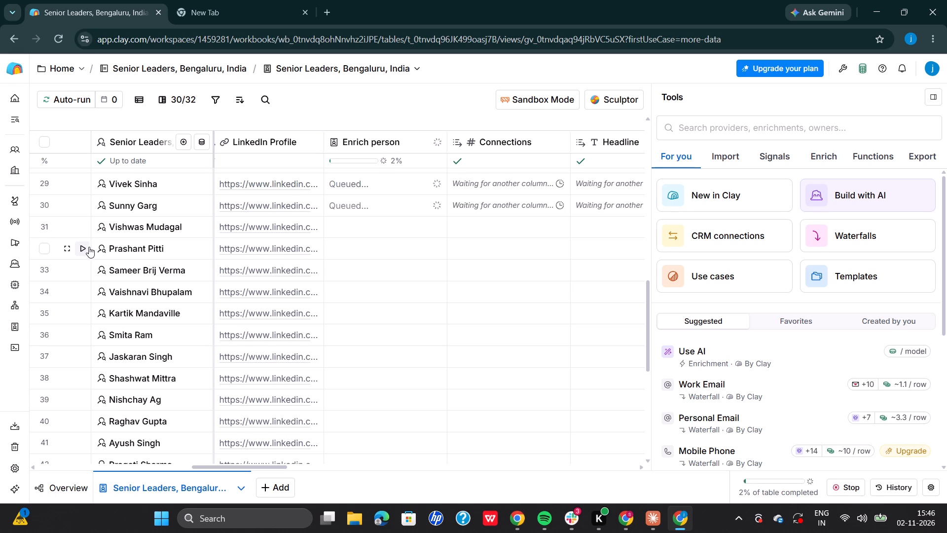
left_click(80, 266)
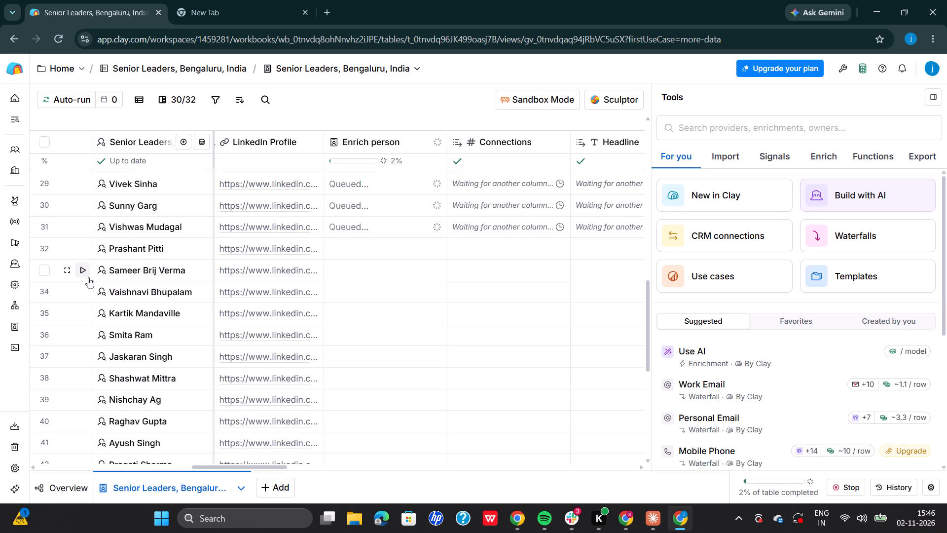
left_click(83, 289)
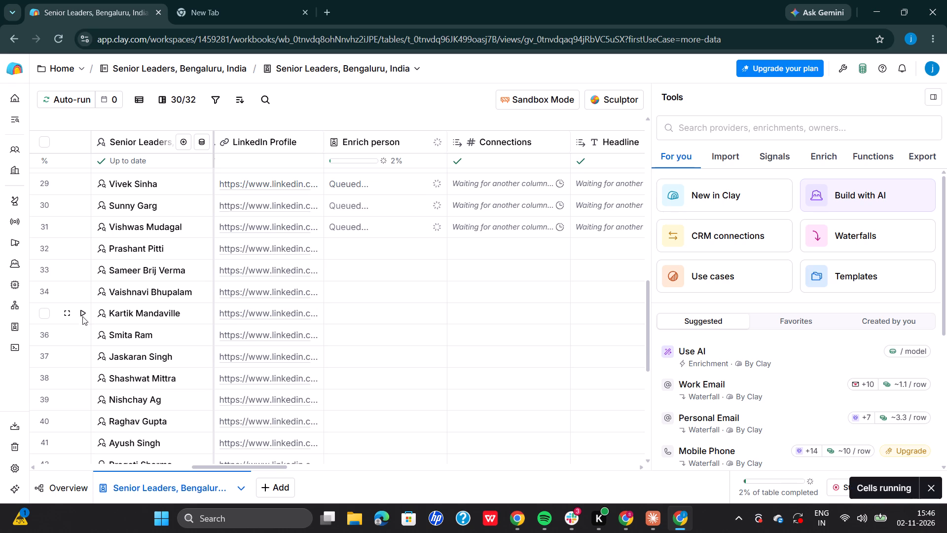
Run the enrichments individually on each of rows 35 to 40 of the senior leaders table.
left_click(82, 315)
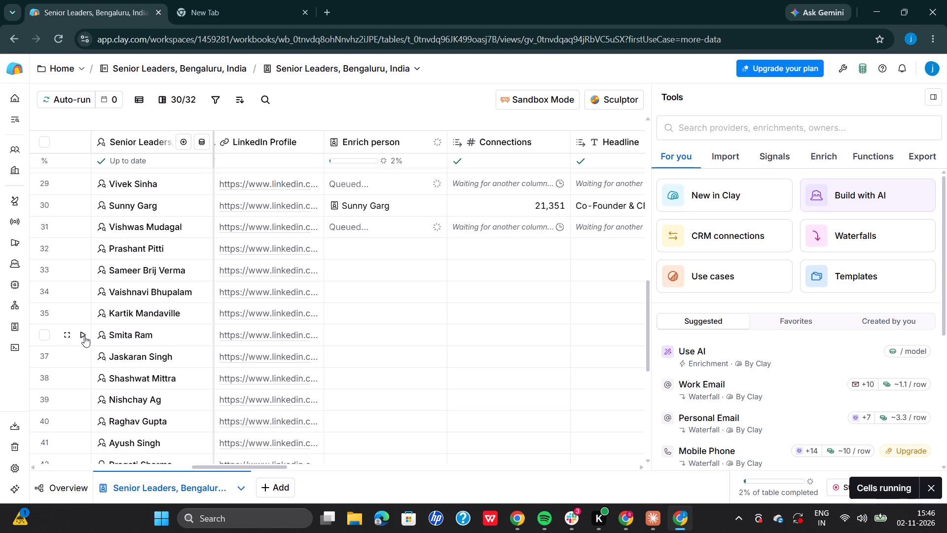
left_click(84, 336)
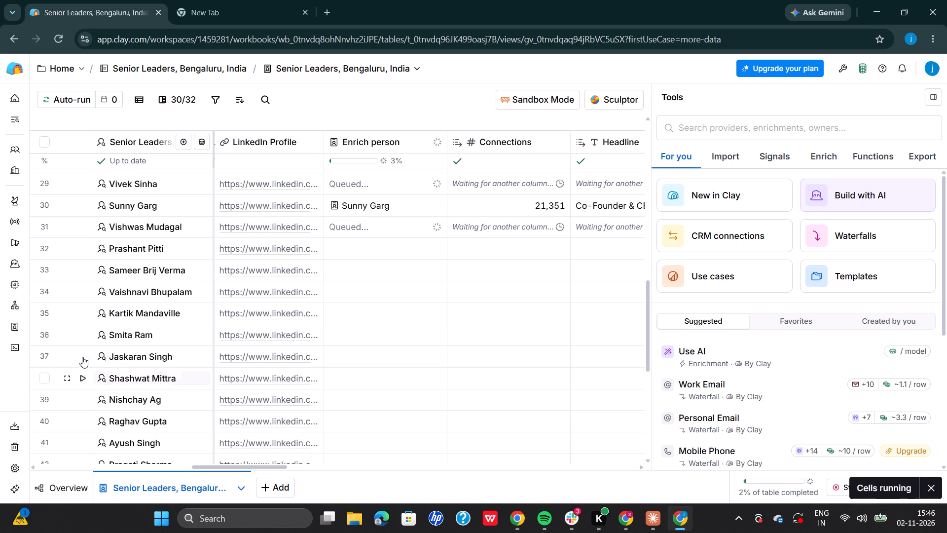
left_click(79, 355)
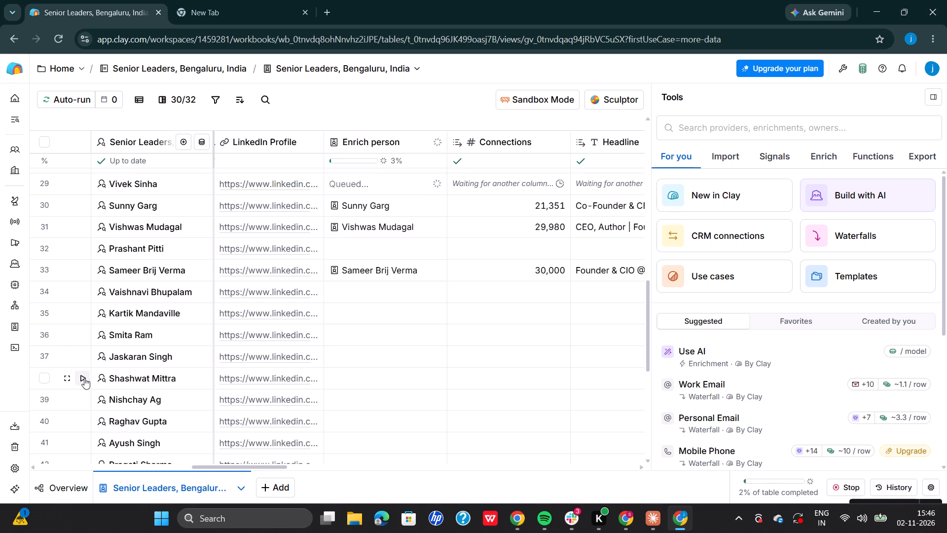
left_click(82, 378)
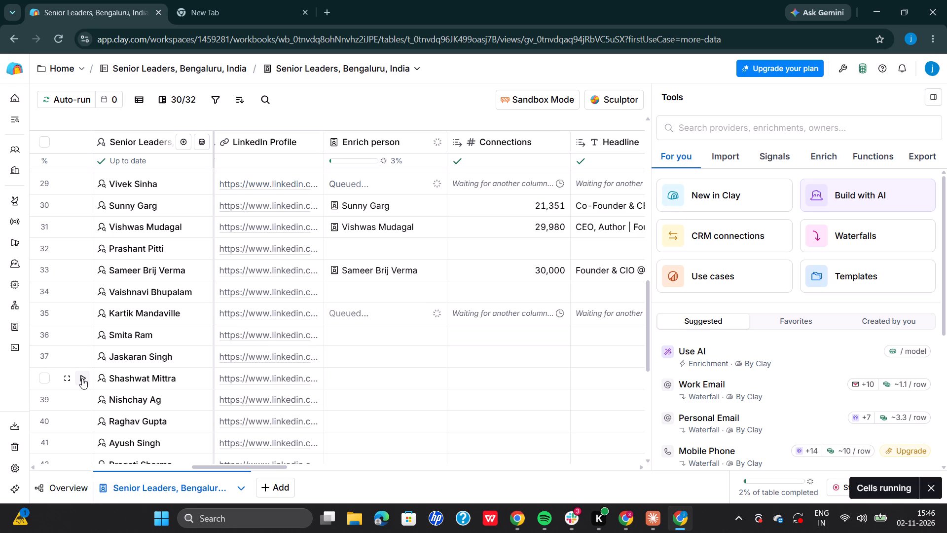
left_click(82, 400)
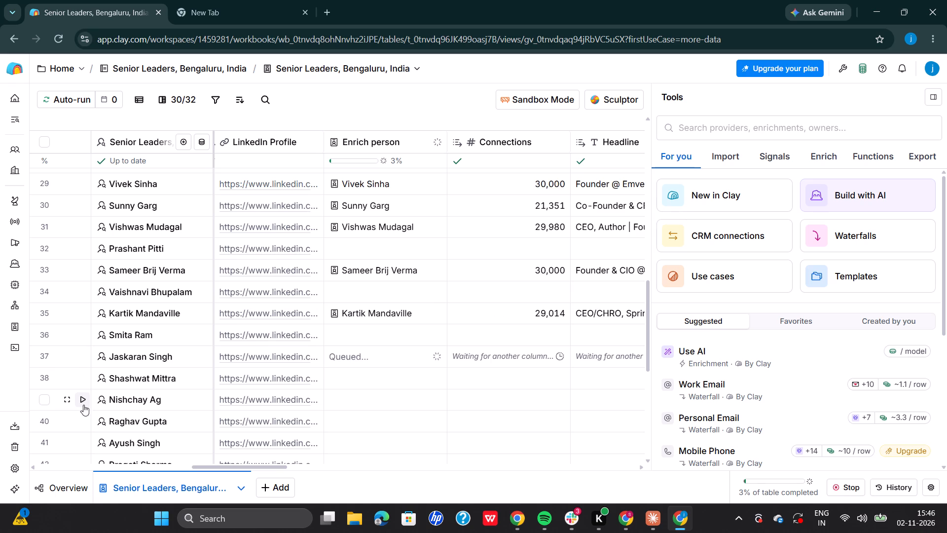
left_click(82, 421)
Run the enrichments individually on rows 41, 42, 44 and 45 of the senior leaders table.
scroll(82, 421, "down", 1)
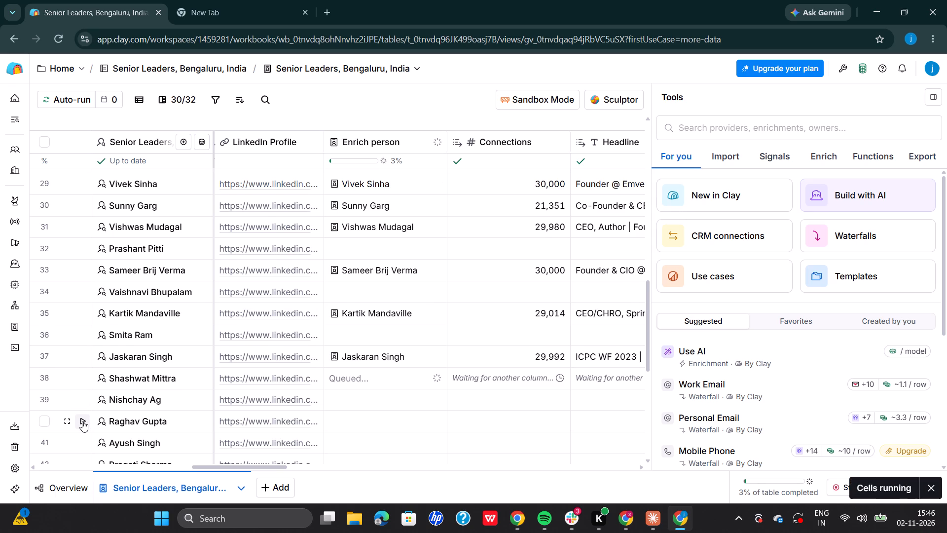
scroll(82, 421, "down", 1)
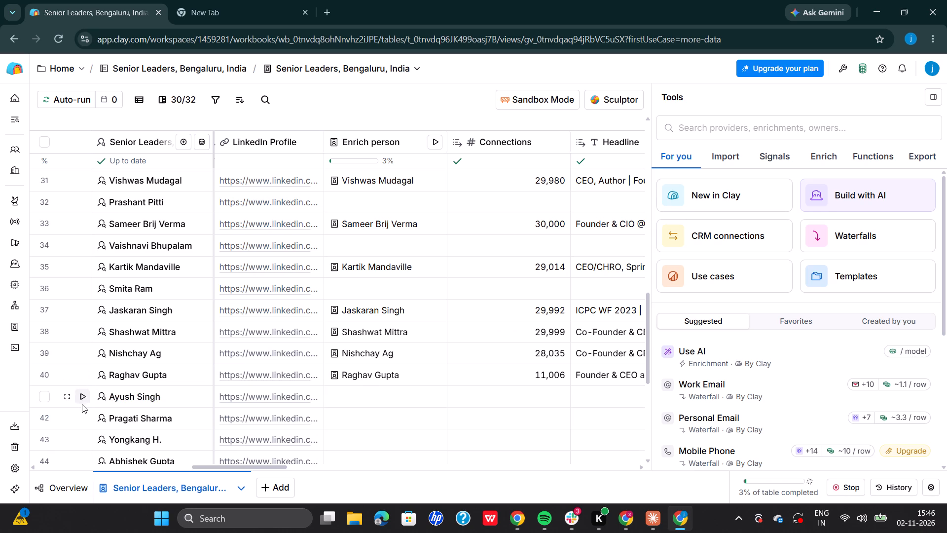
left_click(83, 398)
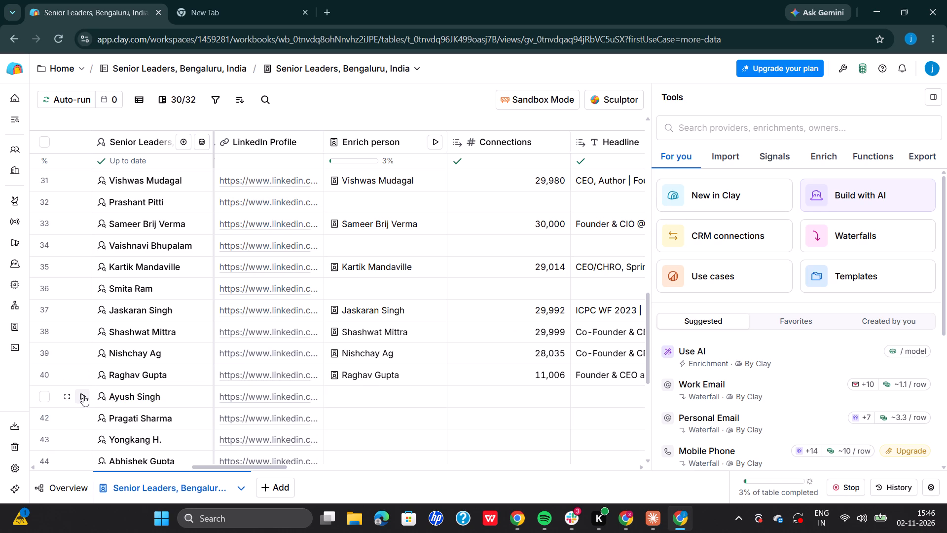
left_click(83, 395)
left_click(82, 418)
scroll(82, 418, "down", 1)
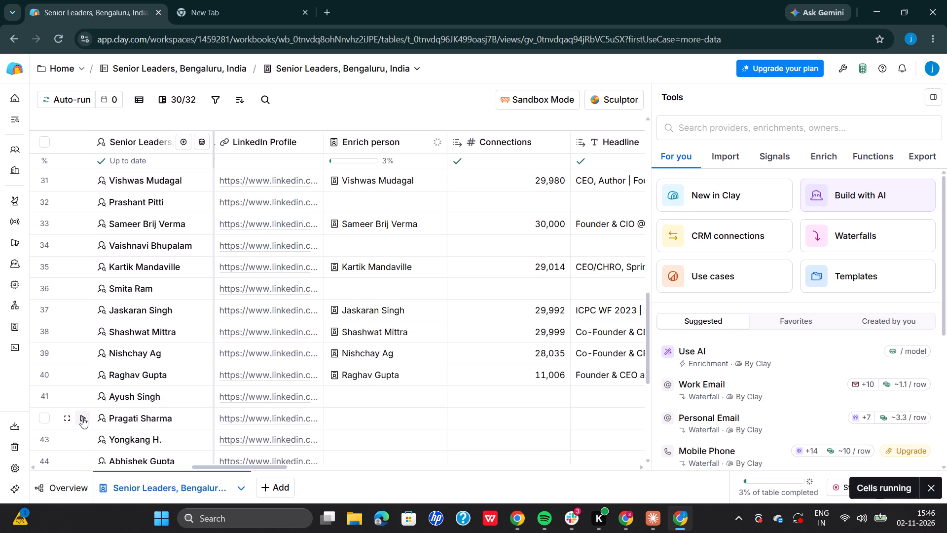
scroll(82, 418, "down", 2)
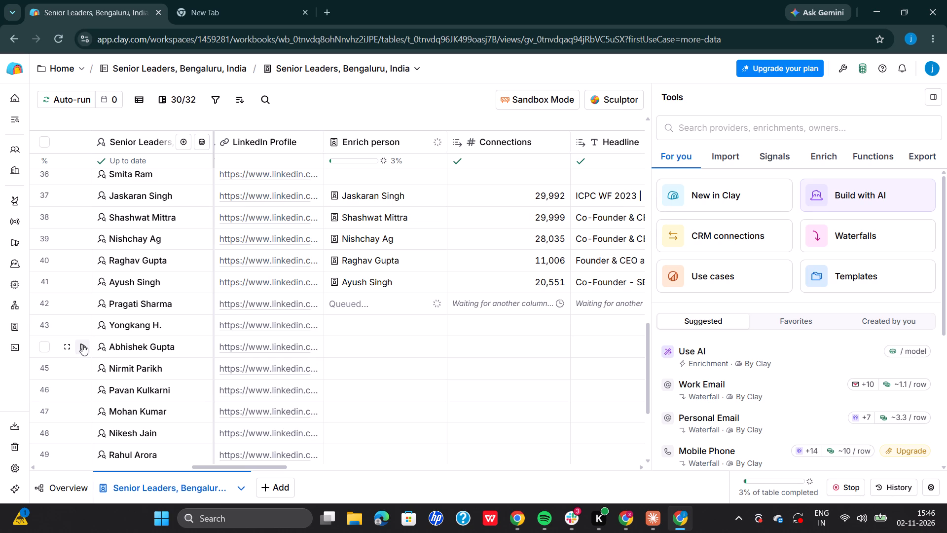
left_click(82, 343)
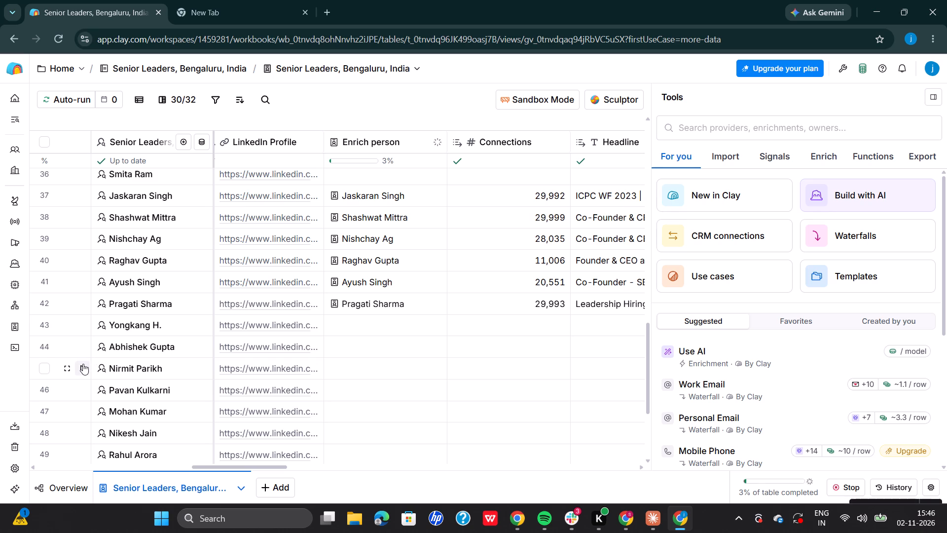
left_click(83, 364)
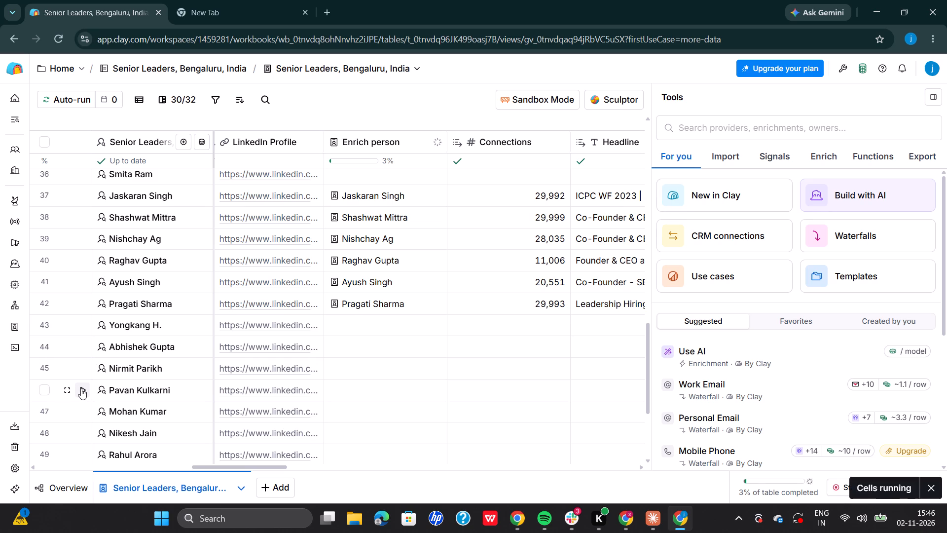
Run the enrichments individually on each of rows 46 to 50, the last accessible rows of the senior leaders table.
left_click(81, 388)
left_click(85, 411)
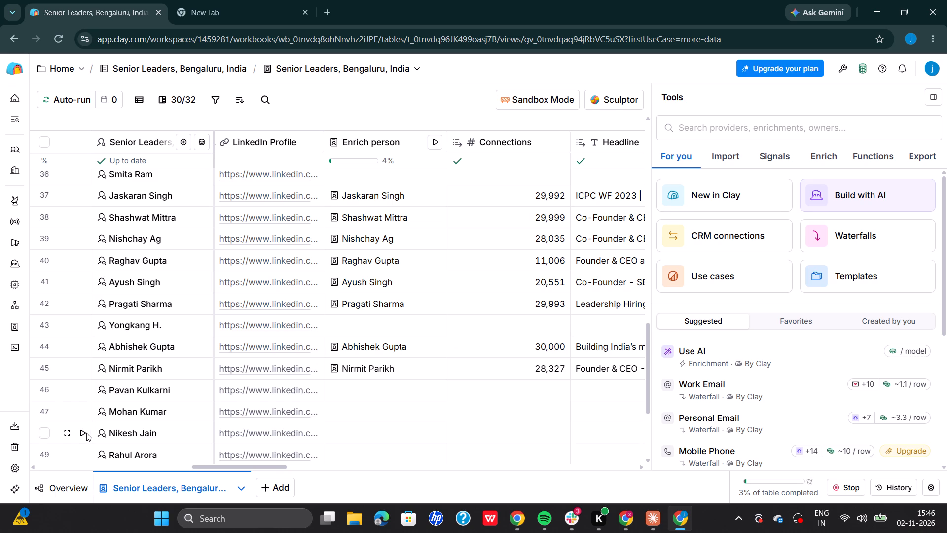
left_click(84, 435)
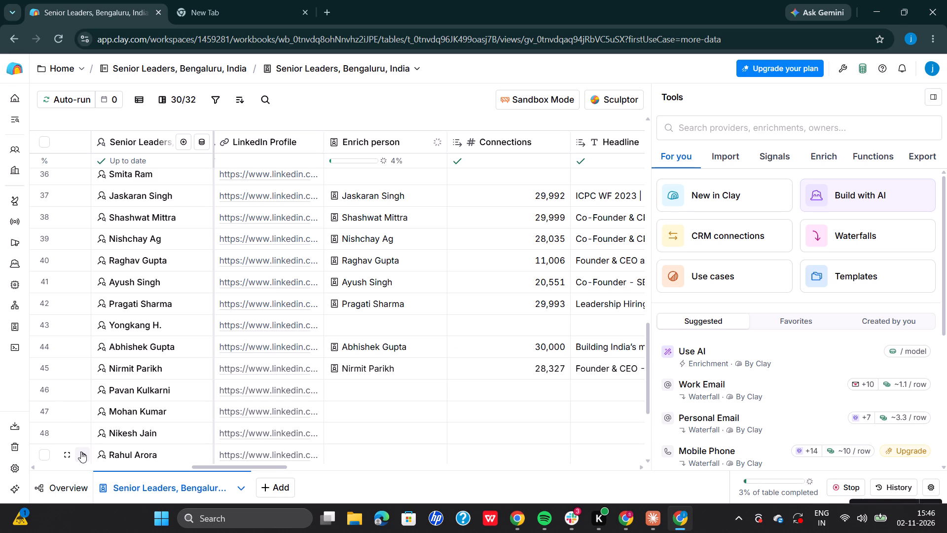
left_click(81, 452)
scroll(81, 452, "down", 3)
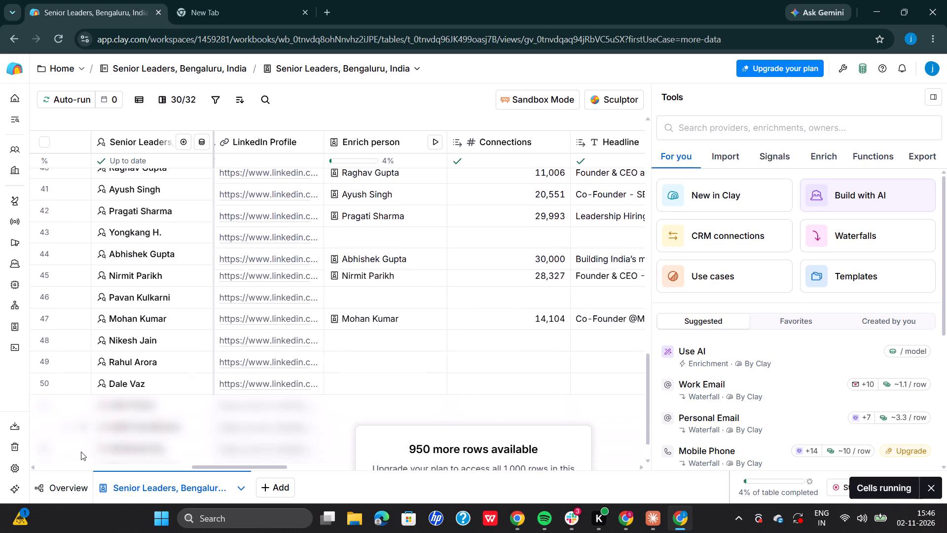
scroll(81, 452, "down", 1)
left_click(79, 319)
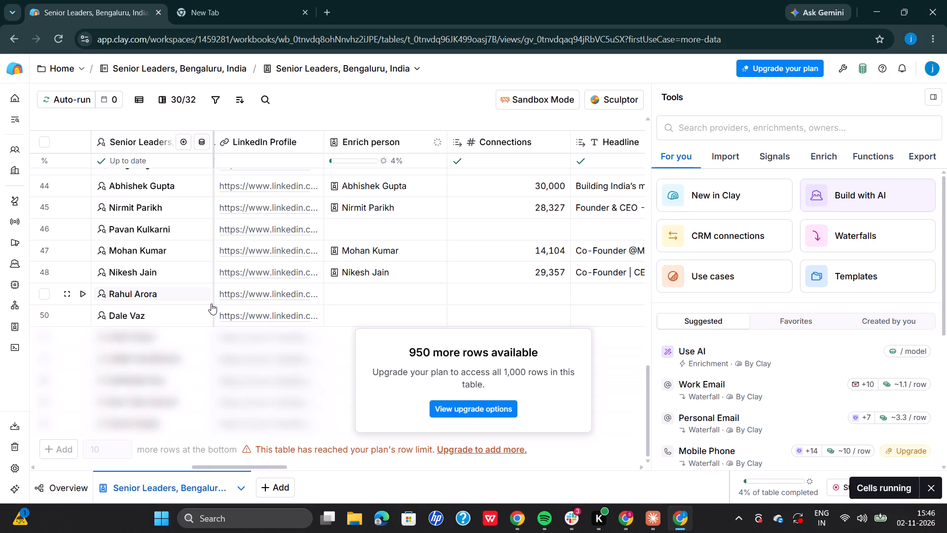
Review the newly enriched rows across the Enrich person, Headline, Summary, Jobs Count, Find work email and email validation columns.
scroll(442, 252, "up", 2)
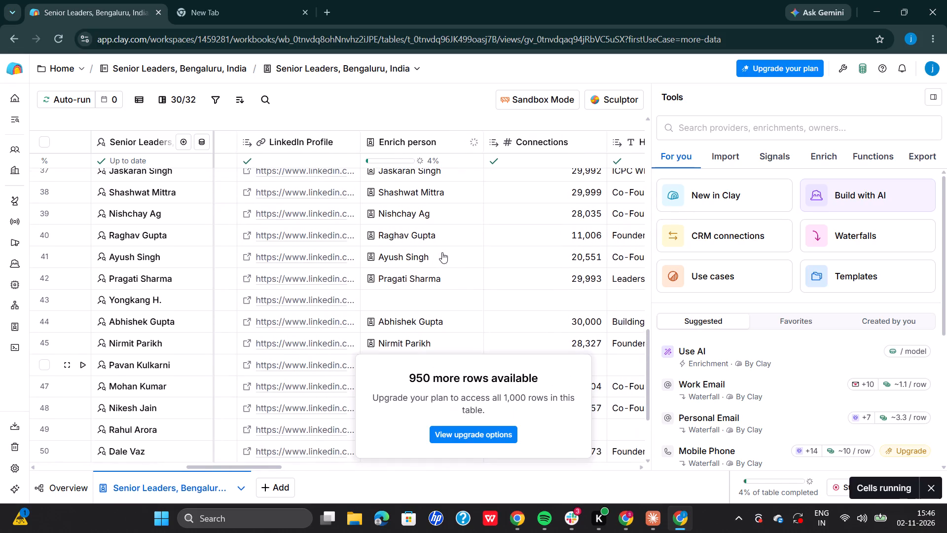
scroll(442, 252, "up", 3)
scroll(442, 252, "left", 2)
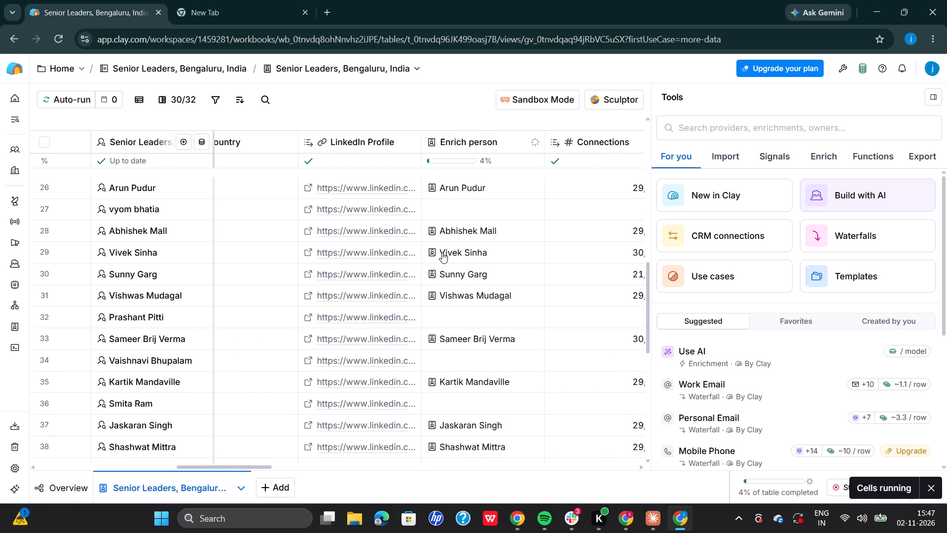
scroll(442, 252, "left", 4)
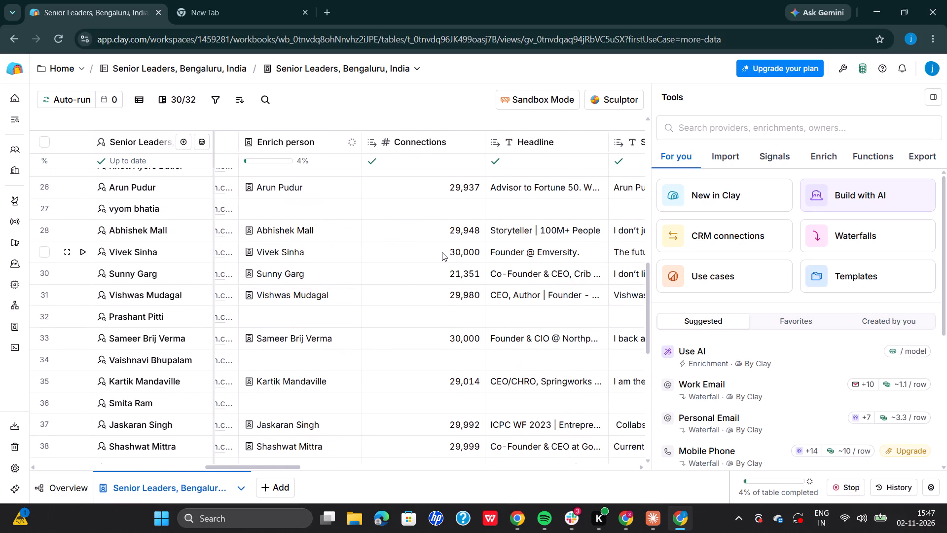
scroll(442, 252, "left", 1)
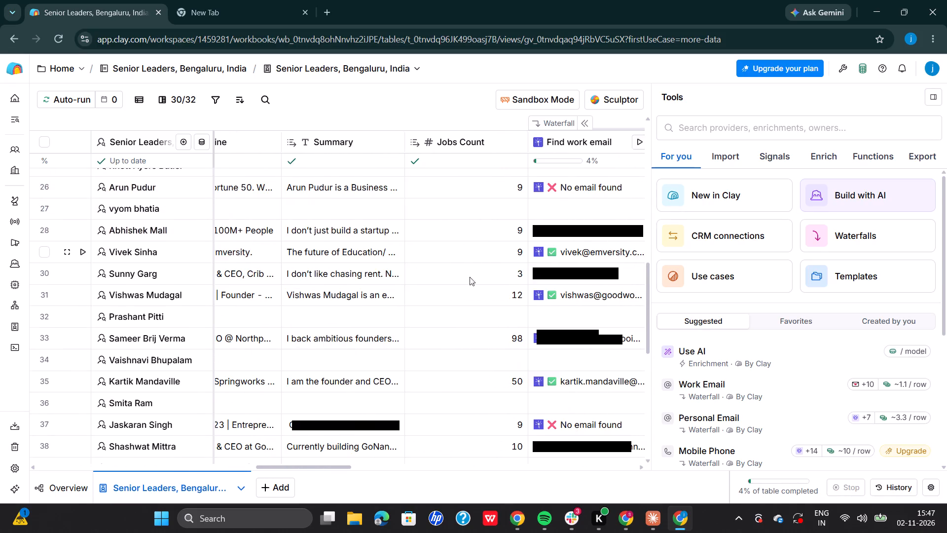
scroll(453, 288, "left", 4)
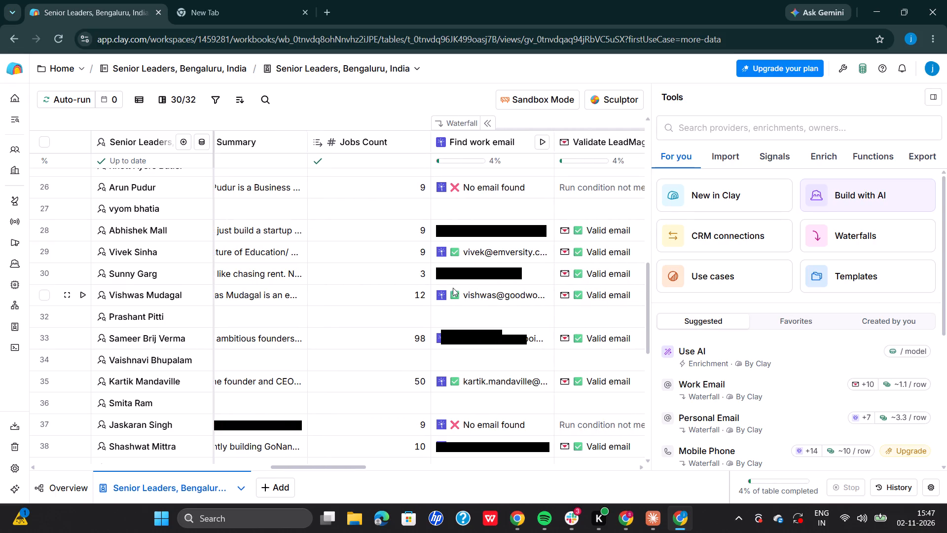
scroll(453, 288, "left", 1)
Run the enrichments again on the still-empty rows 36, 34 and 32 of the senior leaders table.
scroll(480, 357, "down", 4)
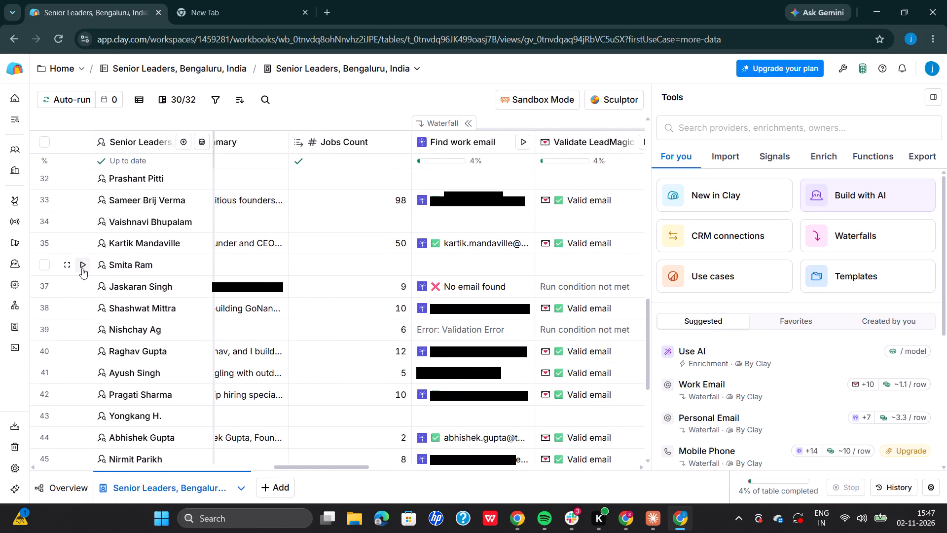
left_click(82, 268)
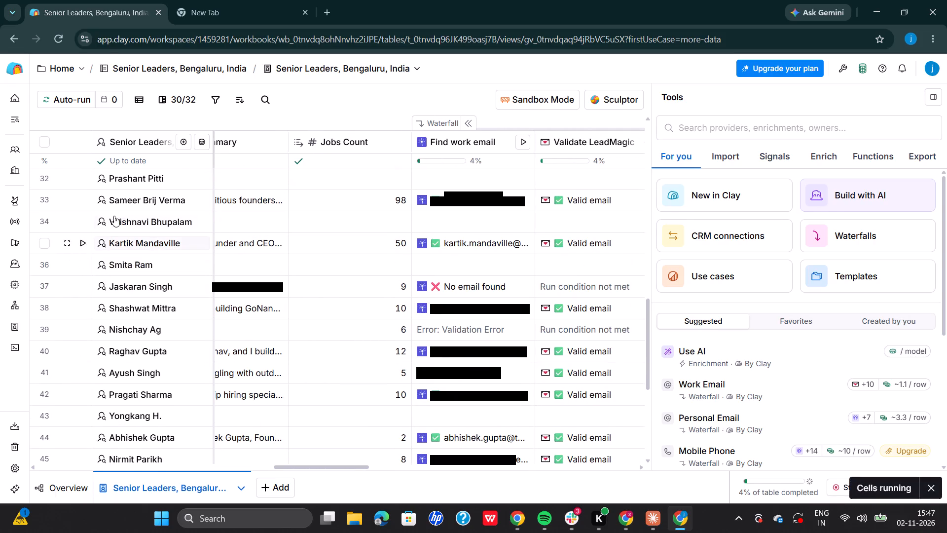
left_click(80, 218)
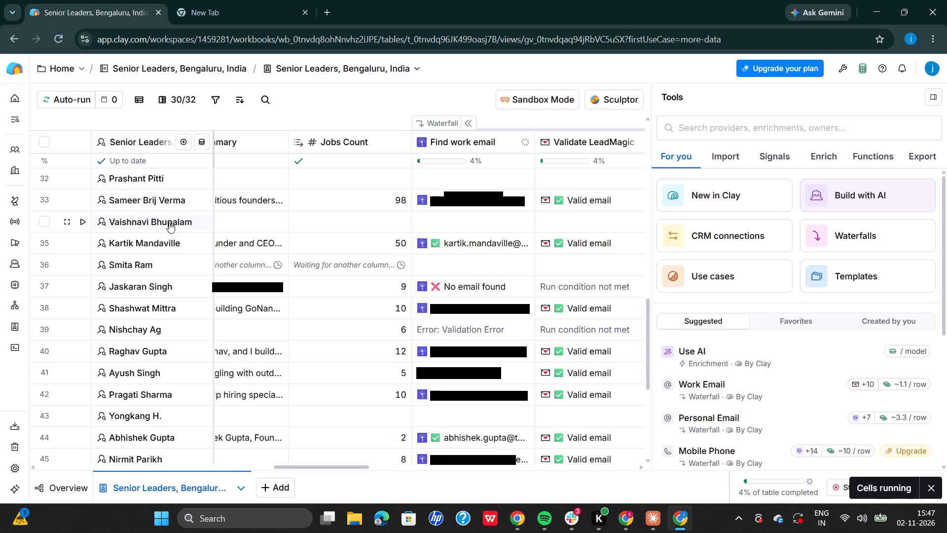
left_click(83, 174)
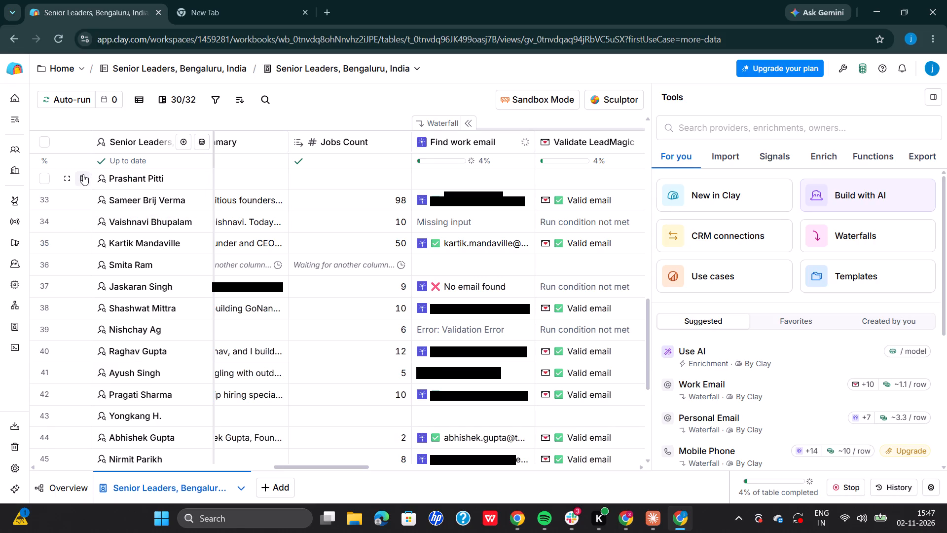
scroll(398, 260, "up", 5)
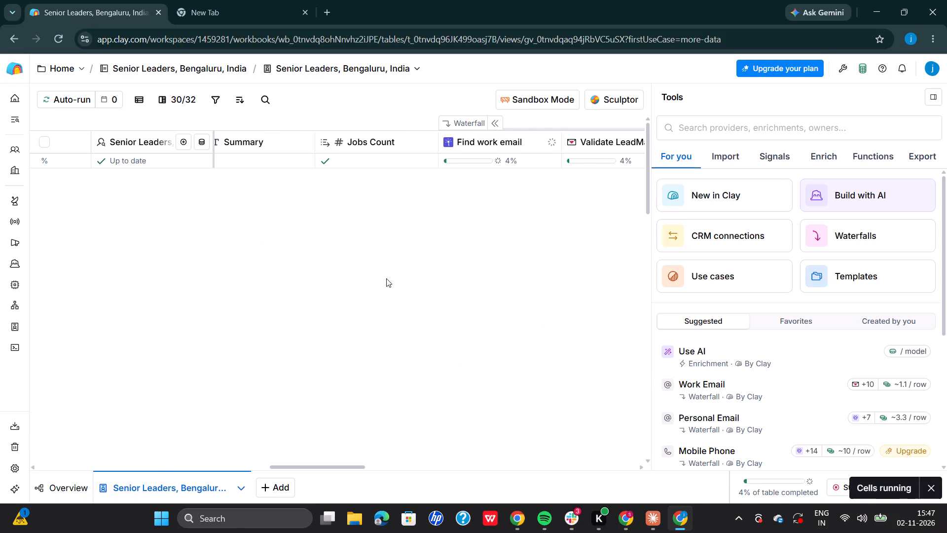
Collapse the enrichment tools sidebar so the senior leaders table uses the full width.
scroll(391, 285, "right", 1)
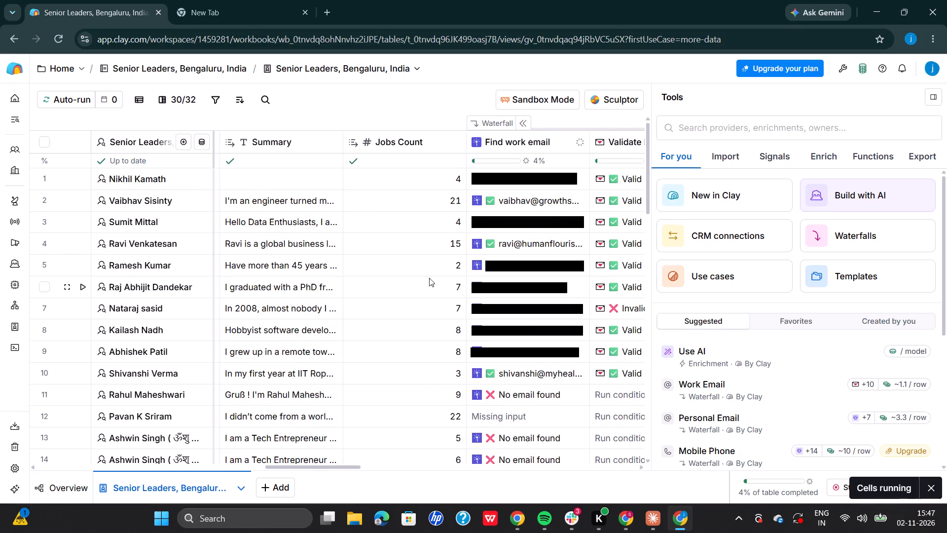
left_click(676, 92)
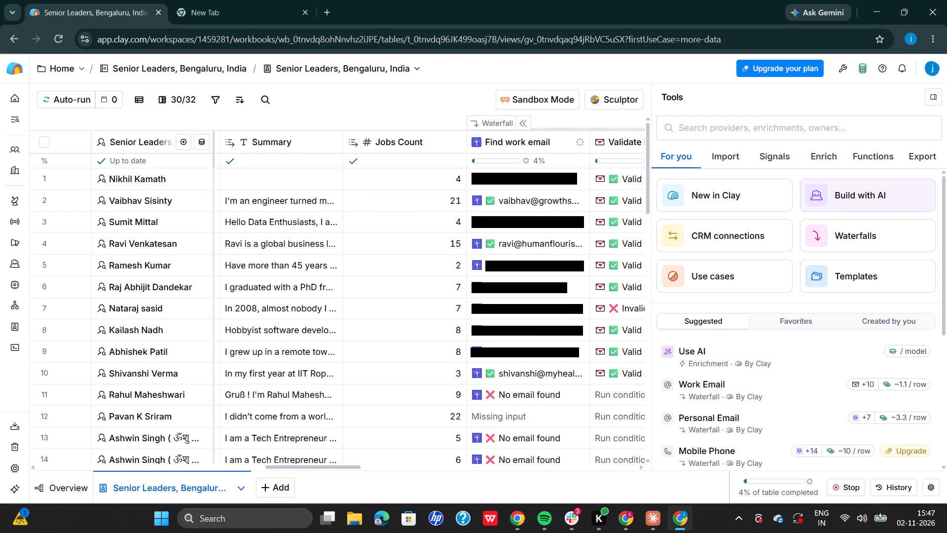
left_click(935, 96)
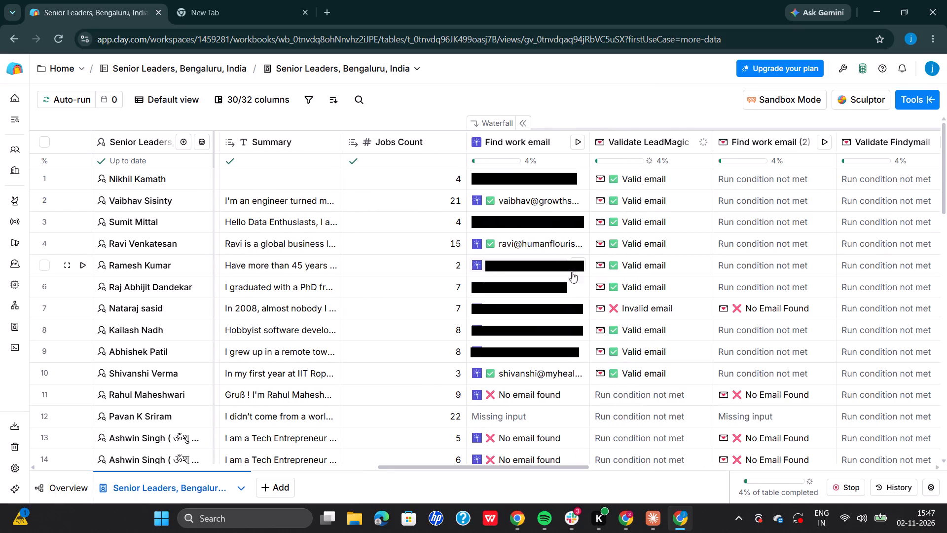
Run the enrichments individually on the still-empty rows 18, 19, 21, 25 and 27 of the senior leaders table.
scroll(627, 400, "left", 1)
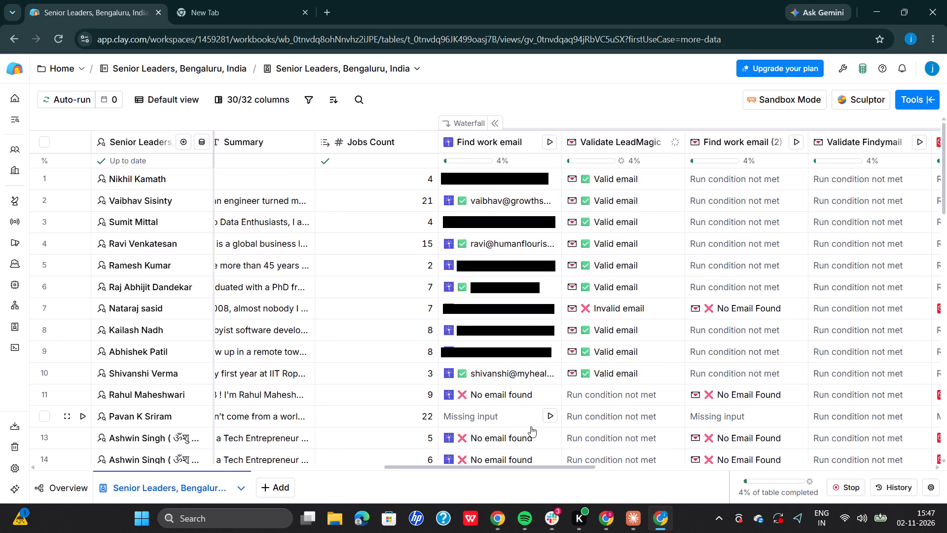
scroll(531, 426, "down", 3)
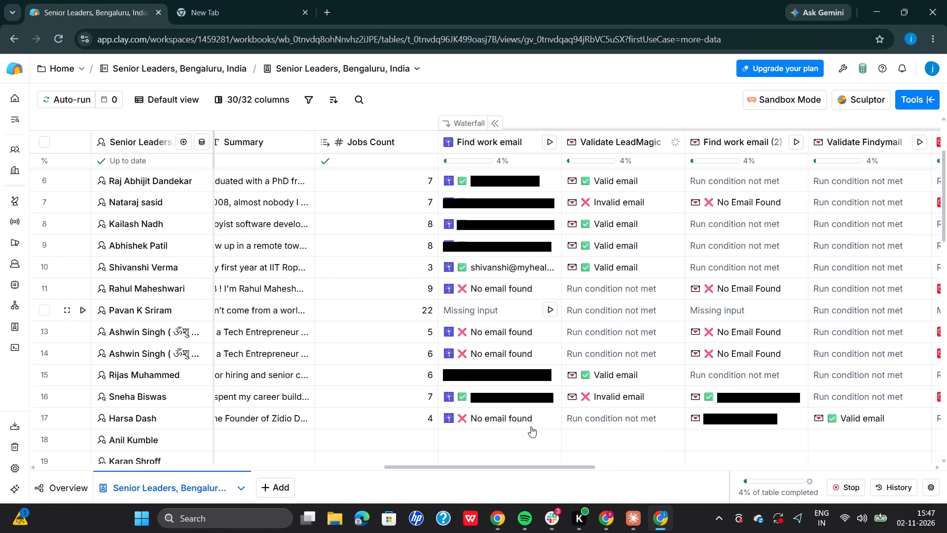
scroll(531, 426, "down", 3)
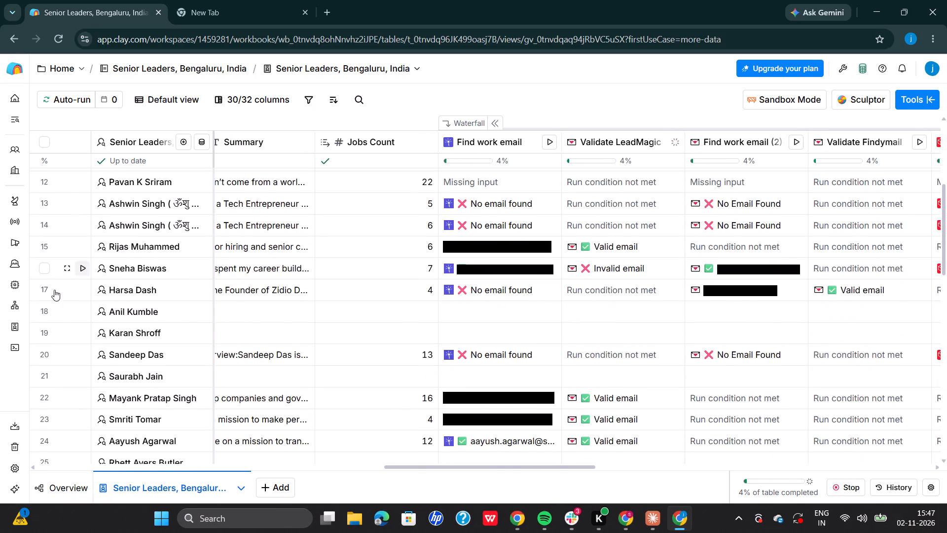
left_click(81, 307)
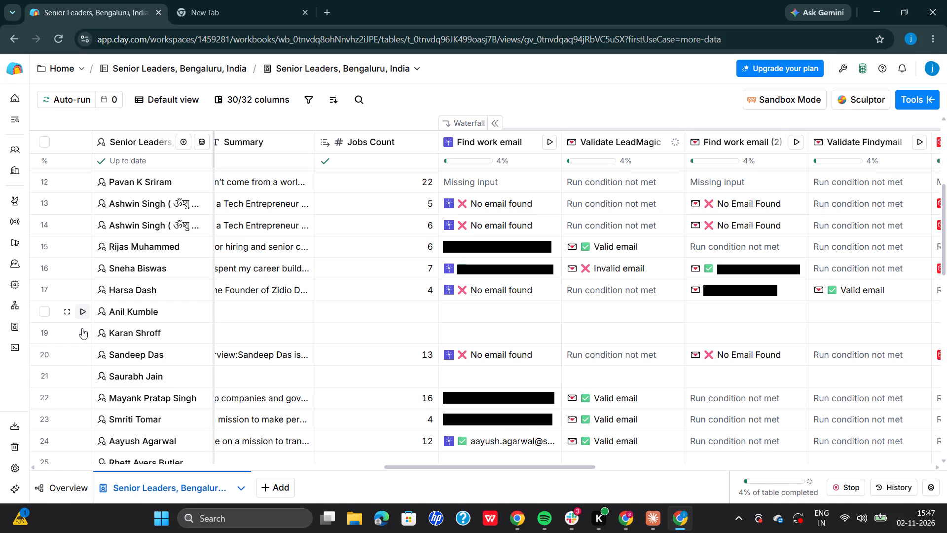
left_click(82, 334)
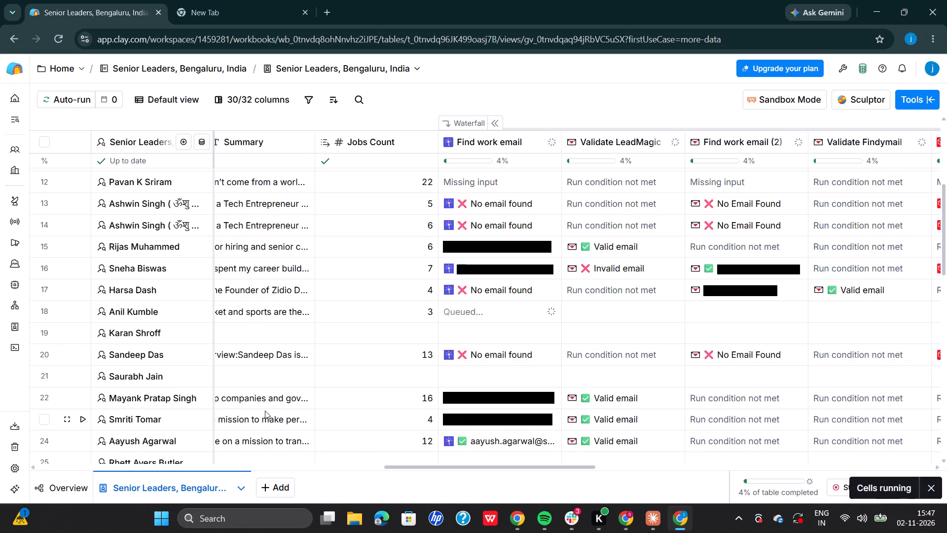
left_click(82, 373)
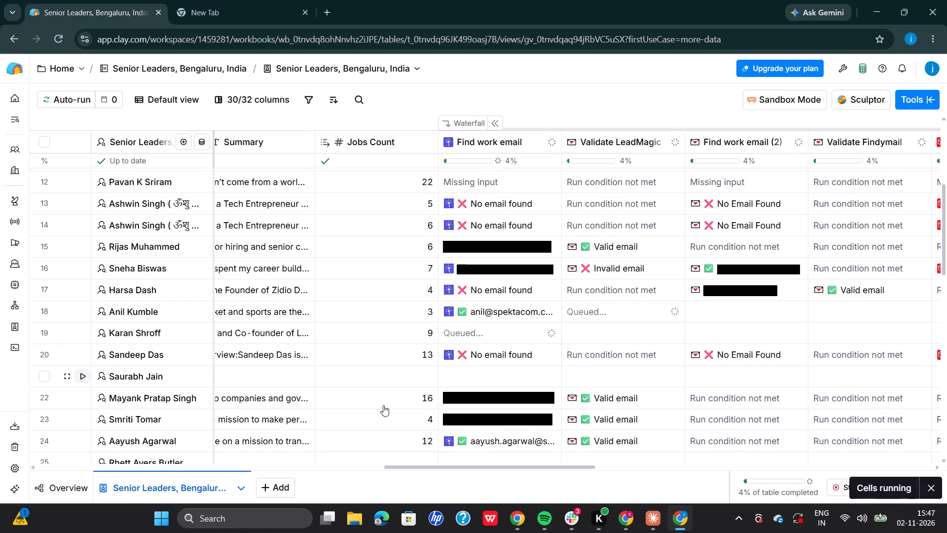
scroll(384, 406, "down", 3)
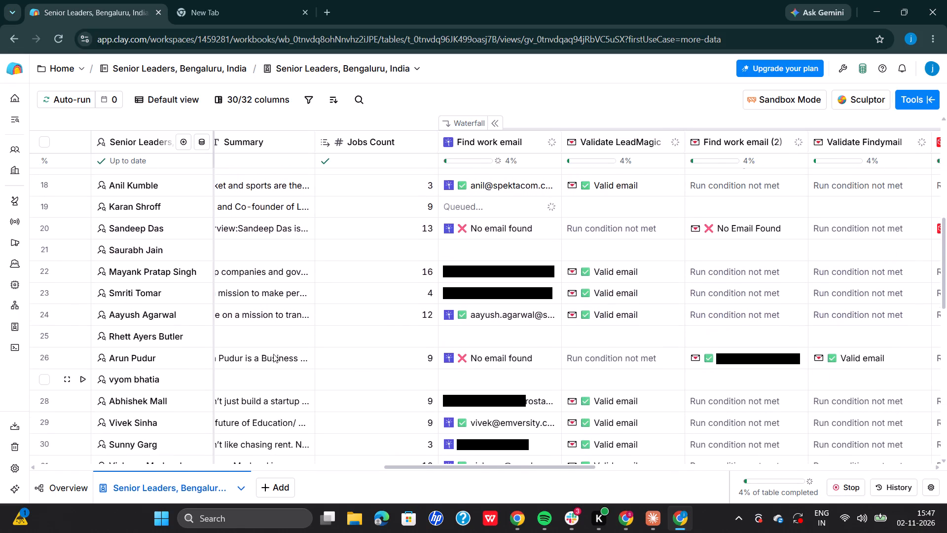
left_click(79, 333)
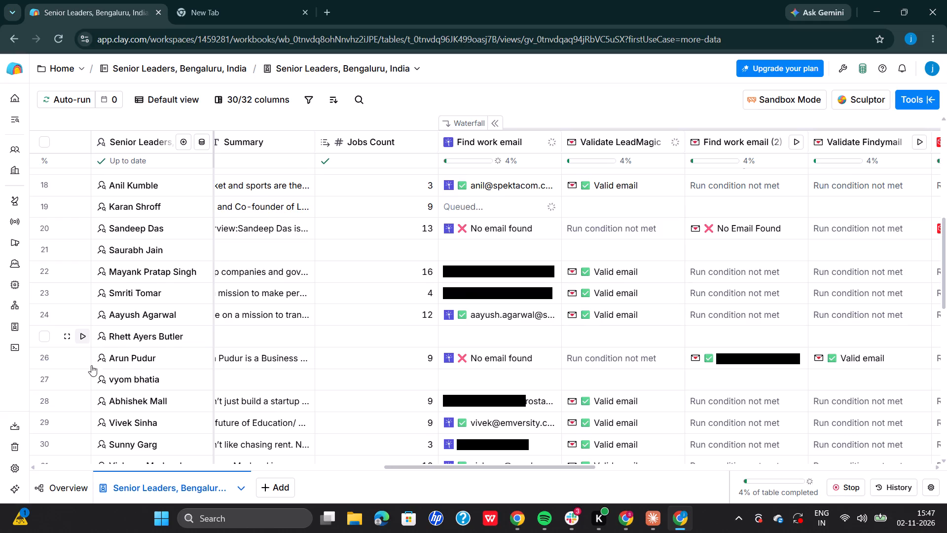
left_click(80, 374)
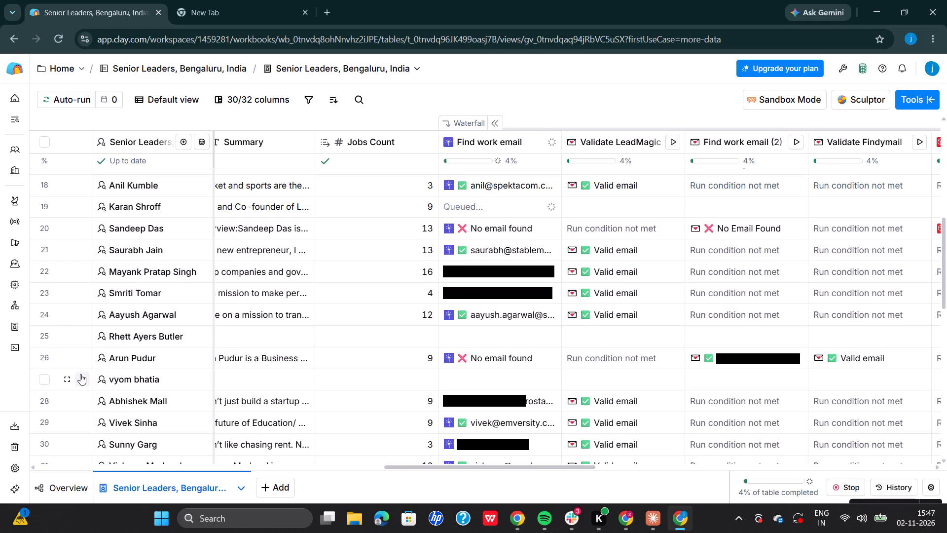
Run the enrichments individually on the still-empty rows 43, 46 and 49 near the end of the accessible rows.
scroll(277, 405, "down", 3)
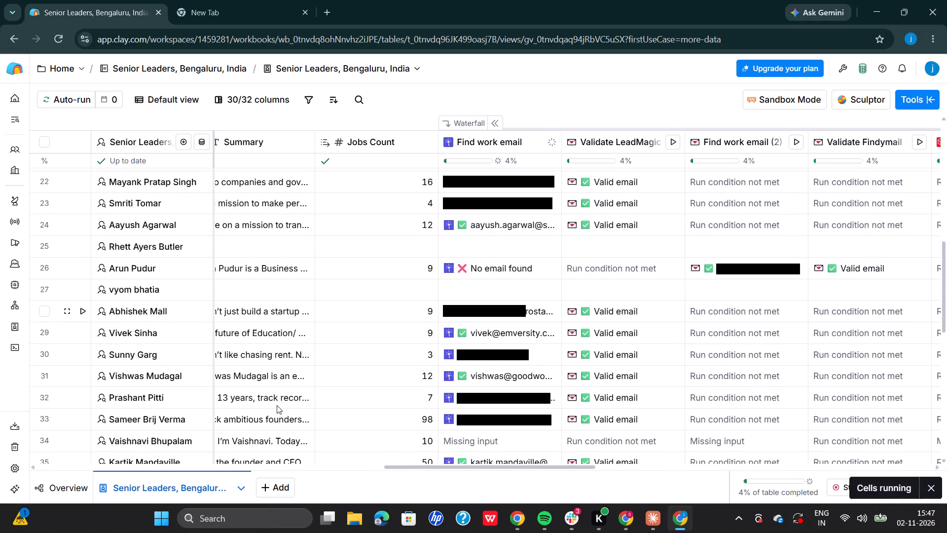
scroll(277, 405, "down", 5)
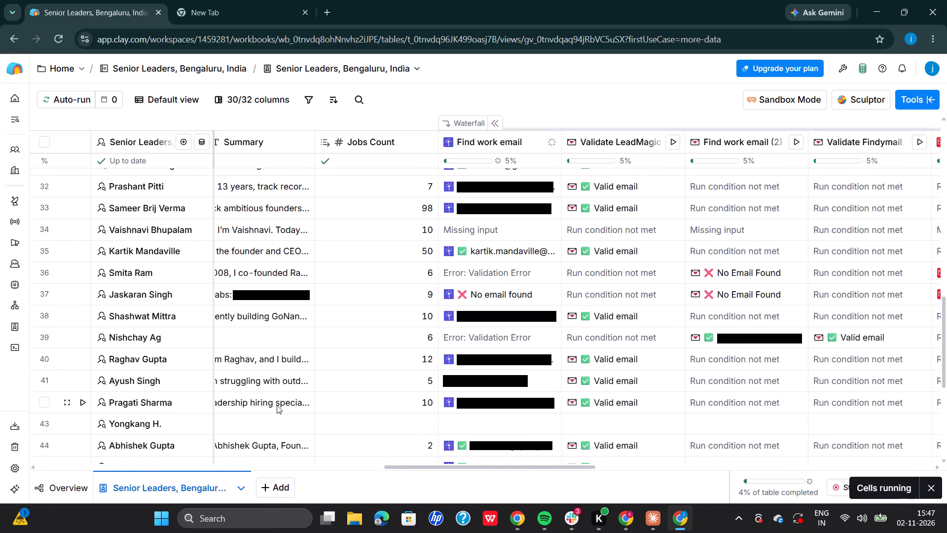
scroll(277, 405, "down", 1)
left_click(83, 358)
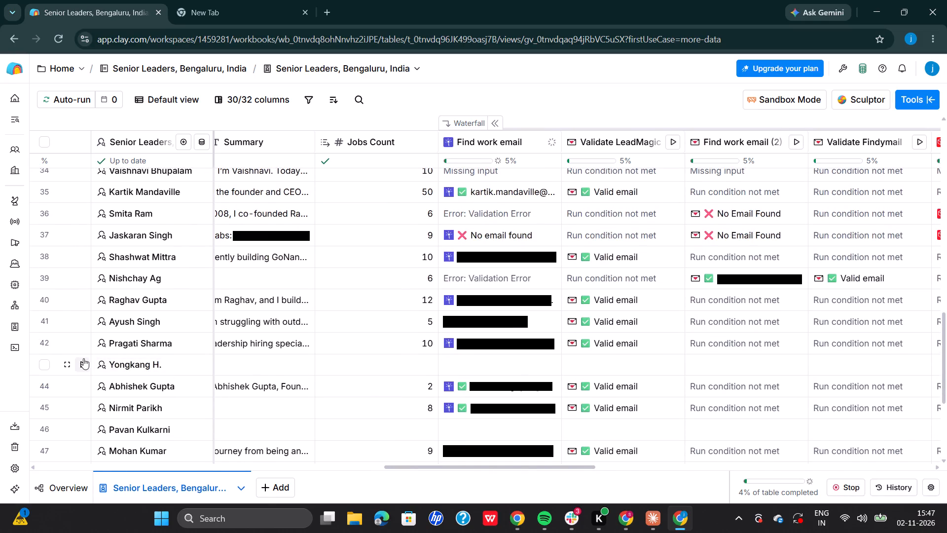
left_click(82, 427)
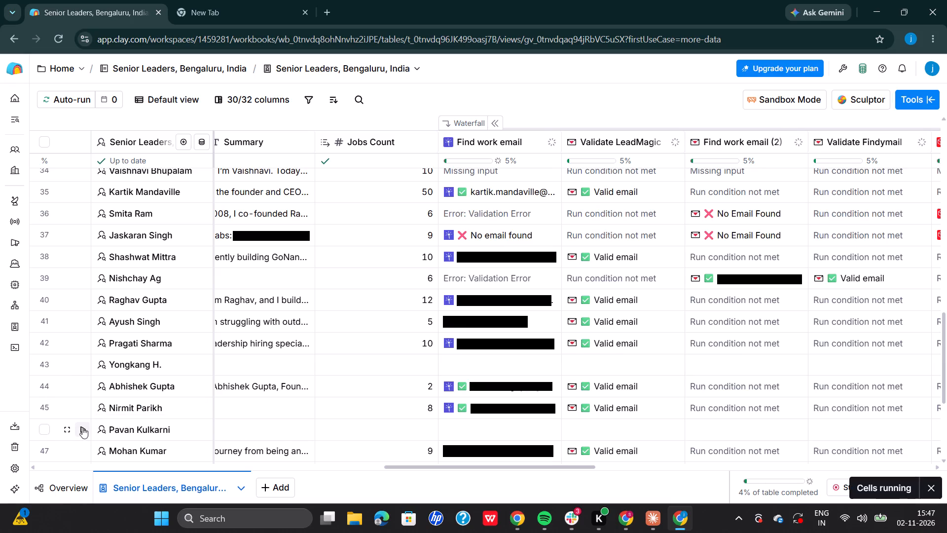
scroll(274, 430, "down", 5)
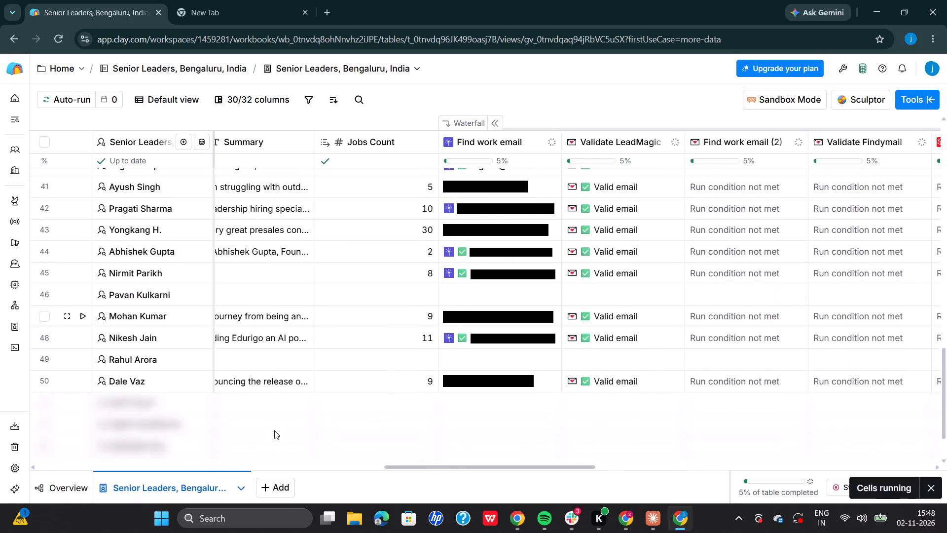
scroll(274, 430, "down", 1)
left_click(83, 331)
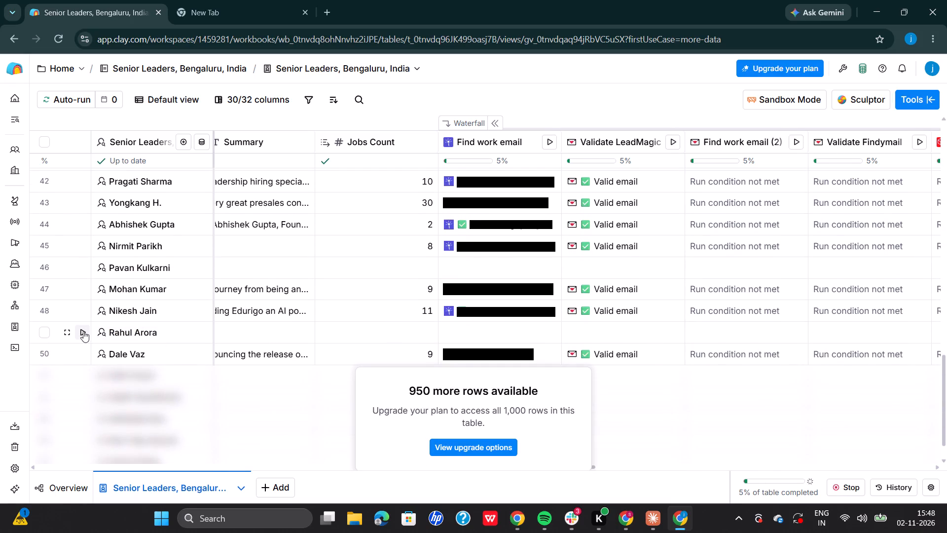
Check the rerun rows from the bottom of the table upward and run the enrichments again on the still-empty row 27.
scroll(530, 299, "up", 3)
scroll(530, 299, "down", 1)
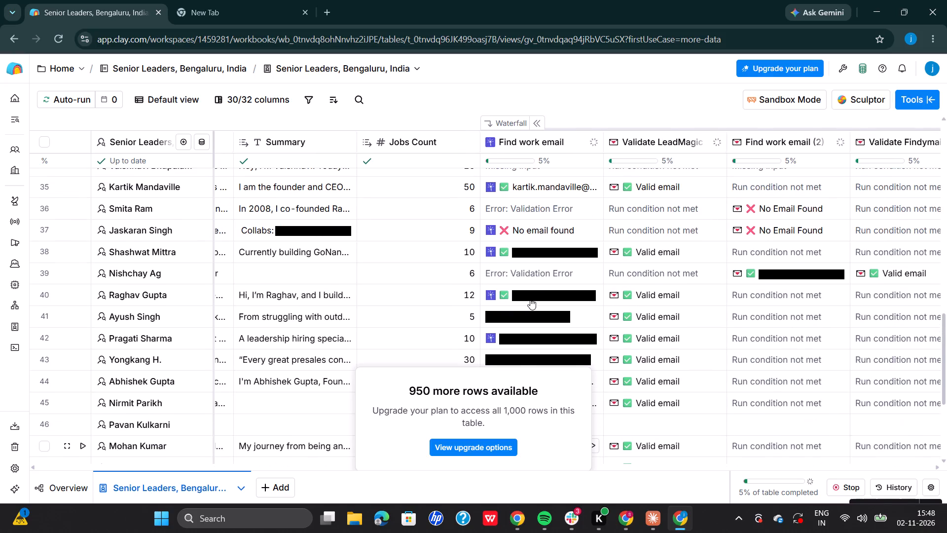
scroll(530, 299, "down", 2)
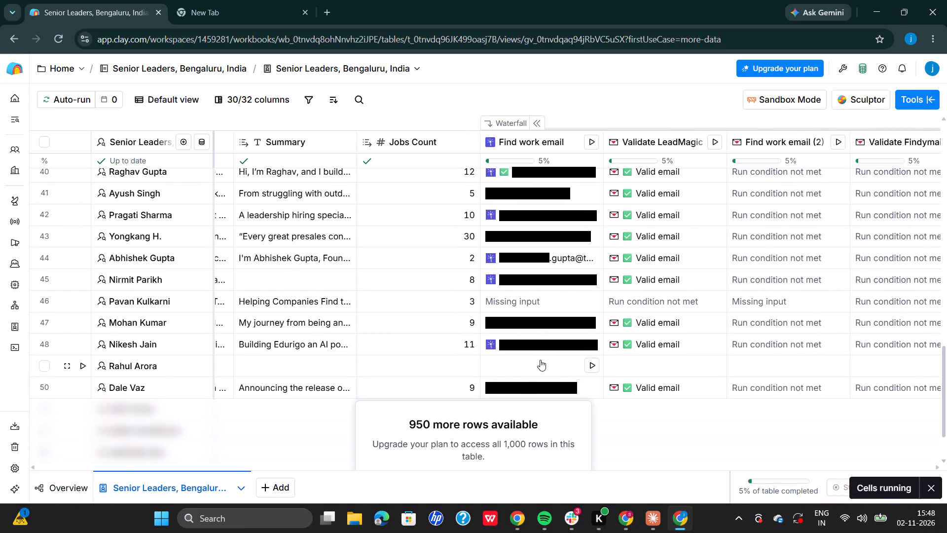
scroll(491, 264, "up", 1)
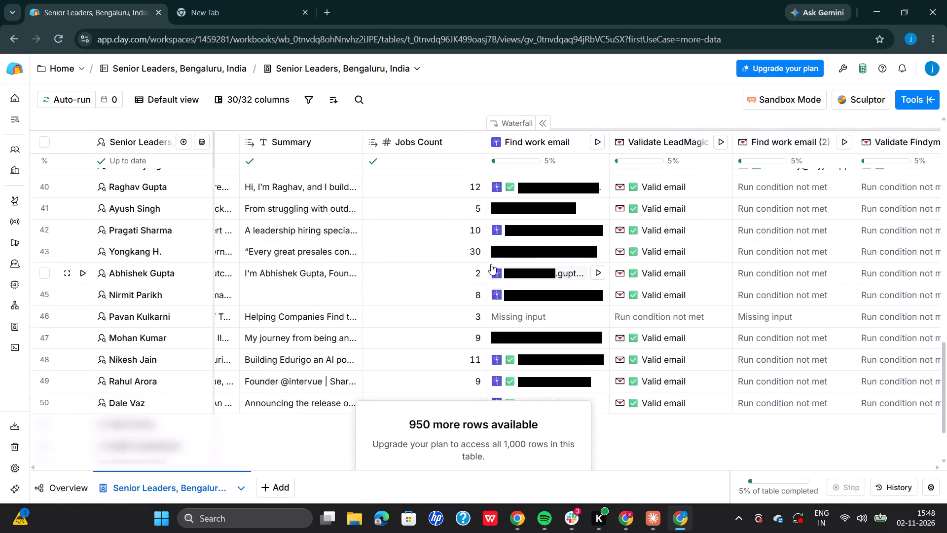
scroll(491, 264, "up", 4)
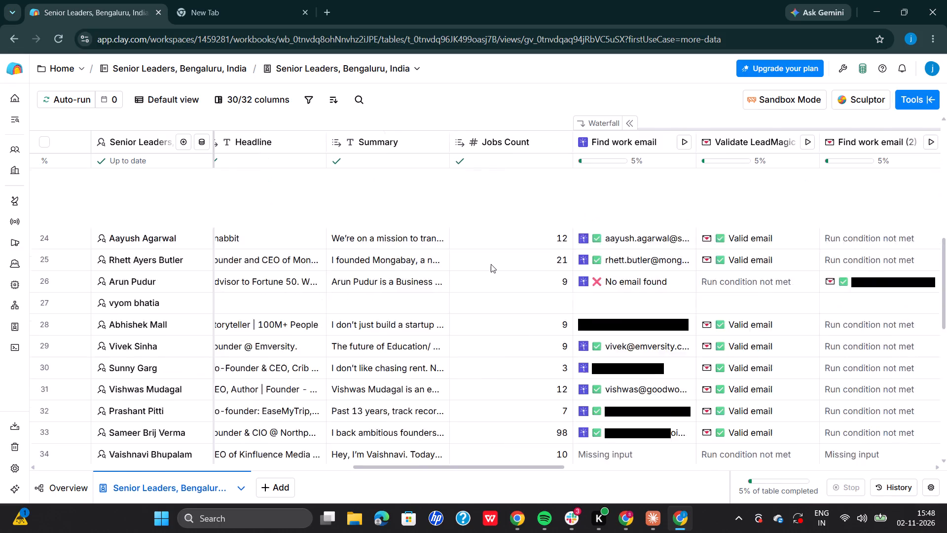
scroll(491, 264, "up", 1)
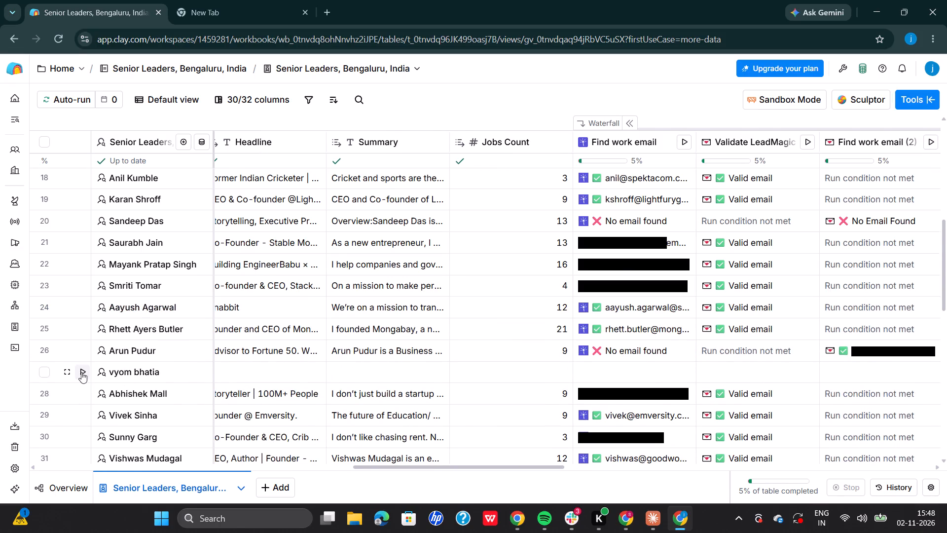
left_click(81, 372)
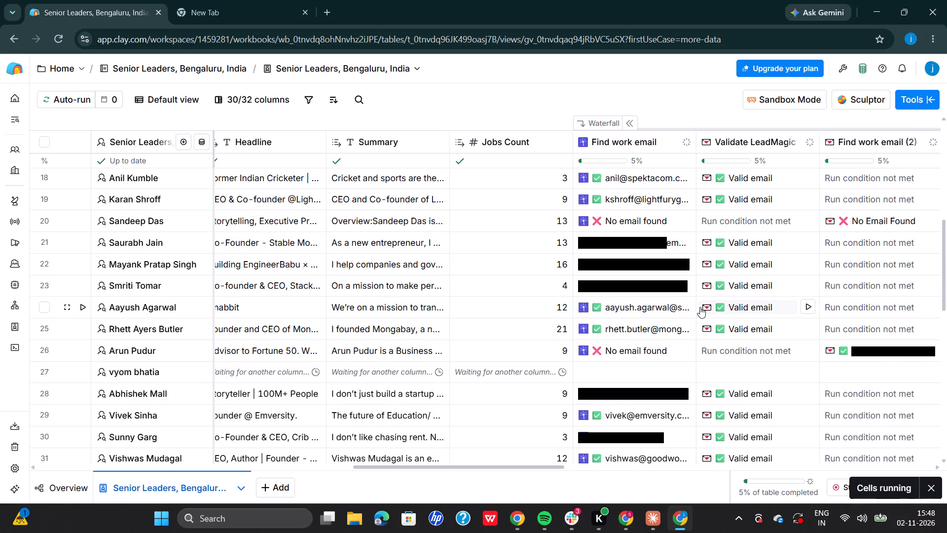
Check the Headline, Summary, Jobs Count and Find work email cells of the rerun rows in the middle of the table.
scroll(626, 264, "up", 1)
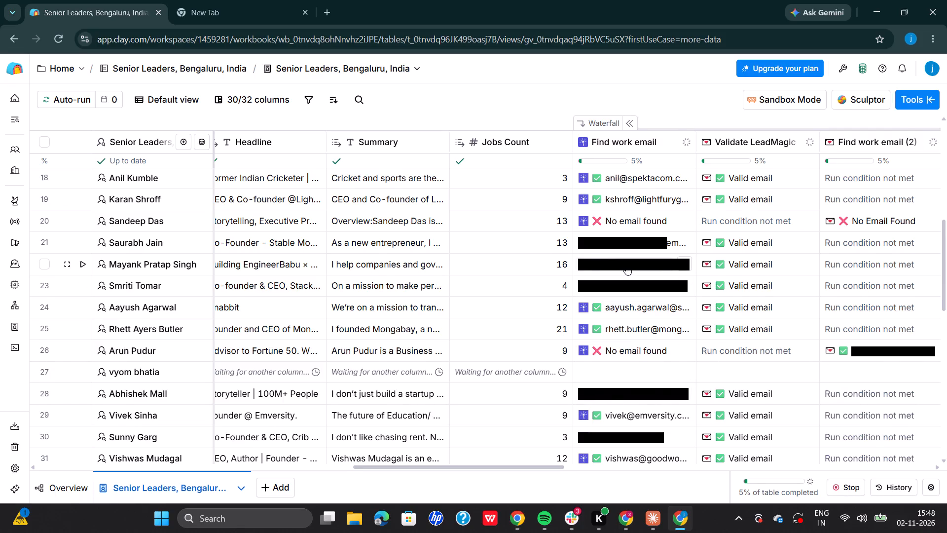
scroll(626, 264, "up", 2)
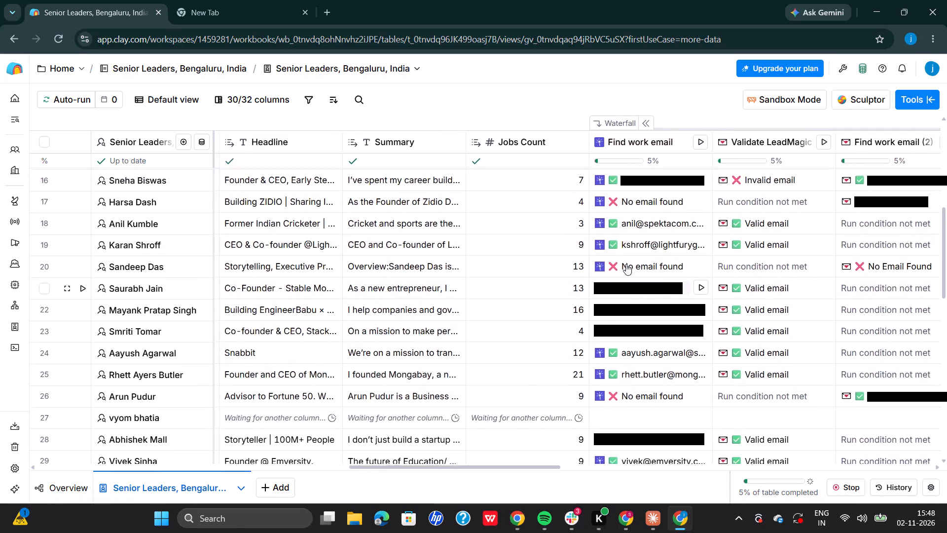
scroll(626, 264, "up", 2)
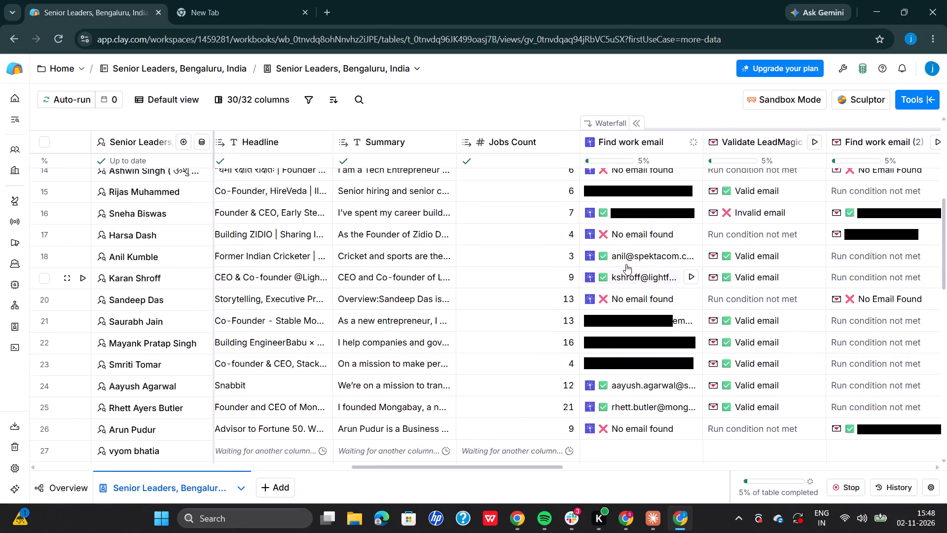
scroll(626, 264, "up", 1)
scroll(626, 264, "down", 1)
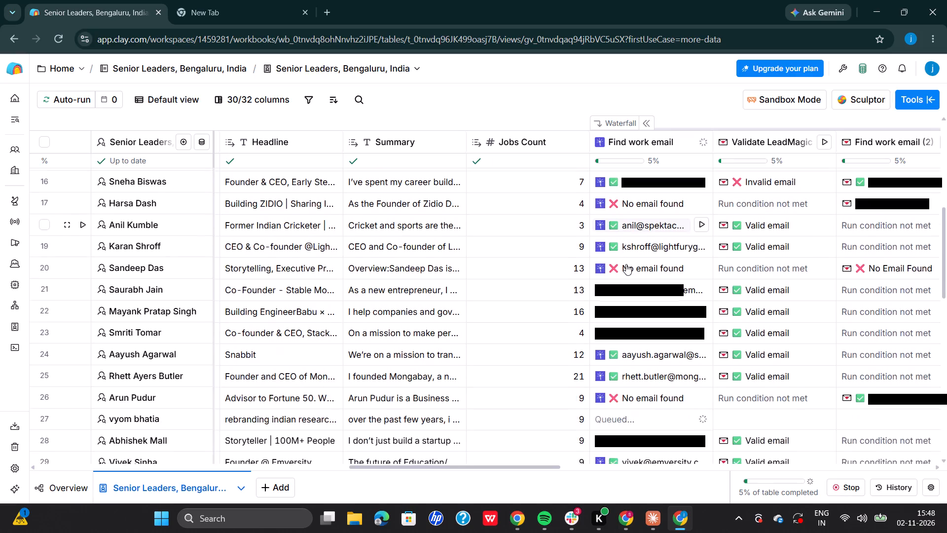
scroll(626, 264, "down", 3)
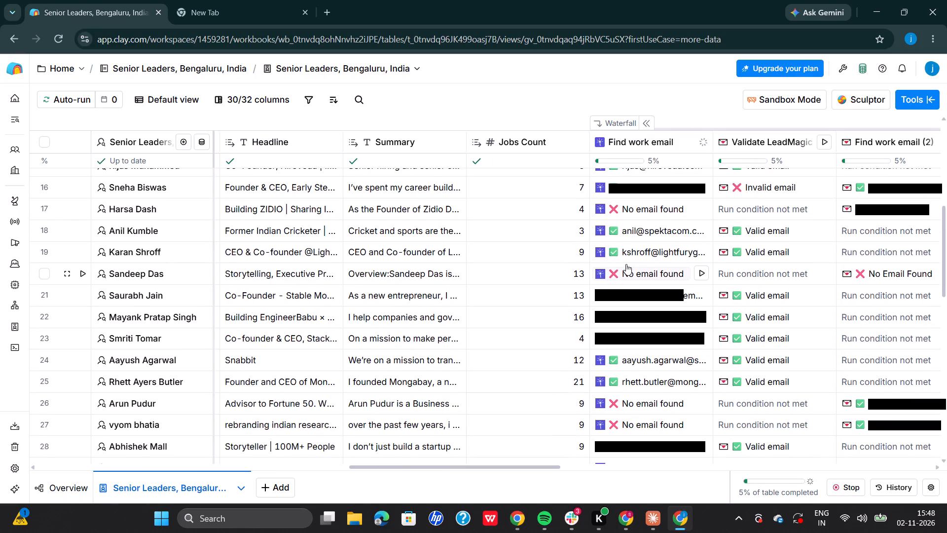
Review the table from row 1 downward for remaining gaps in the profile, work email and email validation columns.
scroll(626, 264, "right", 1)
scroll(626, 264, "up", 1)
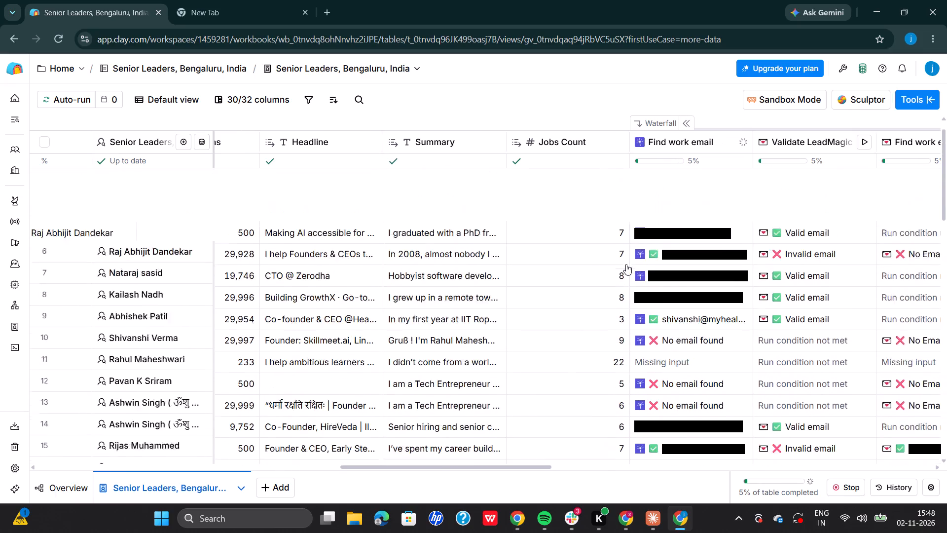
scroll(626, 264, "up", 5)
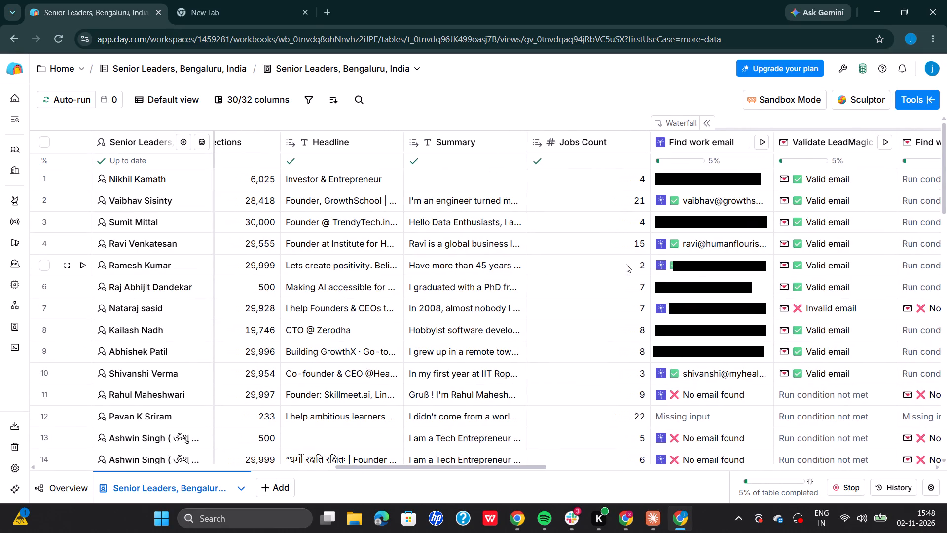
scroll(626, 264, "up", 2)
scroll(626, 264, "left", 1)
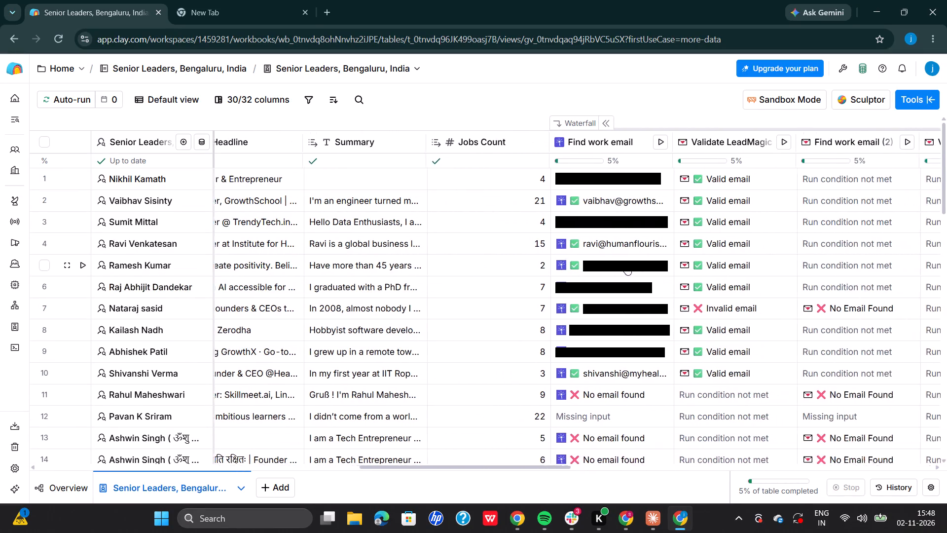
scroll(626, 264, "left", 1)
scroll(626, 264, "down", 6)
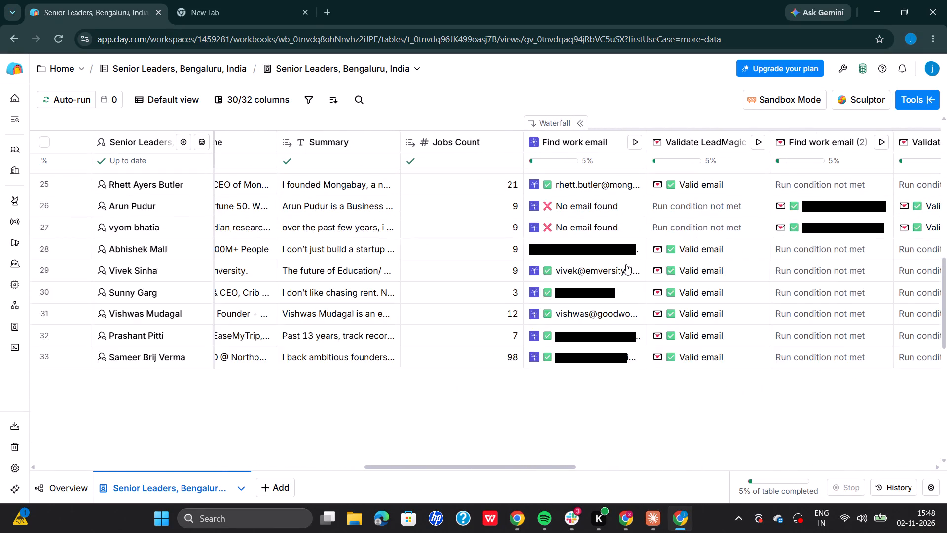
scroll(626, 264, "down", 2)
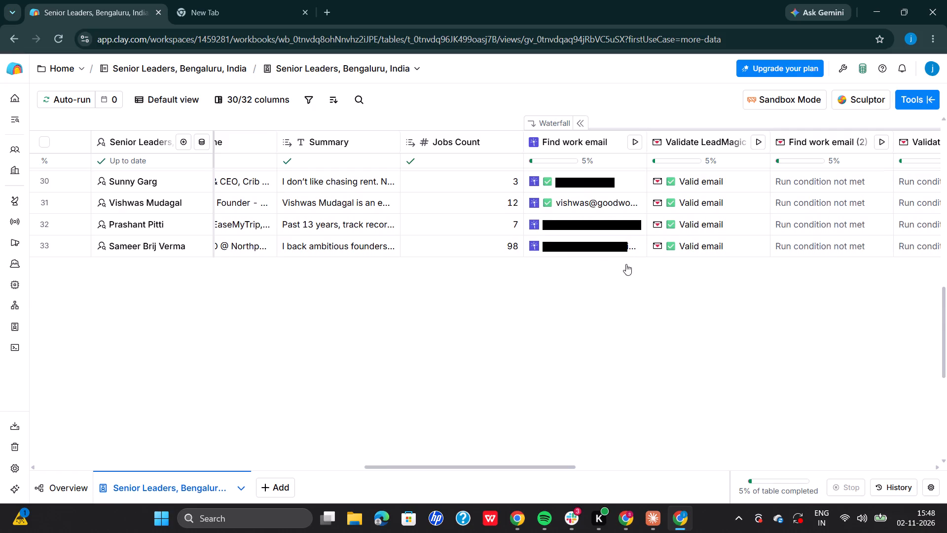
scroll(585, 335, "down", 3)
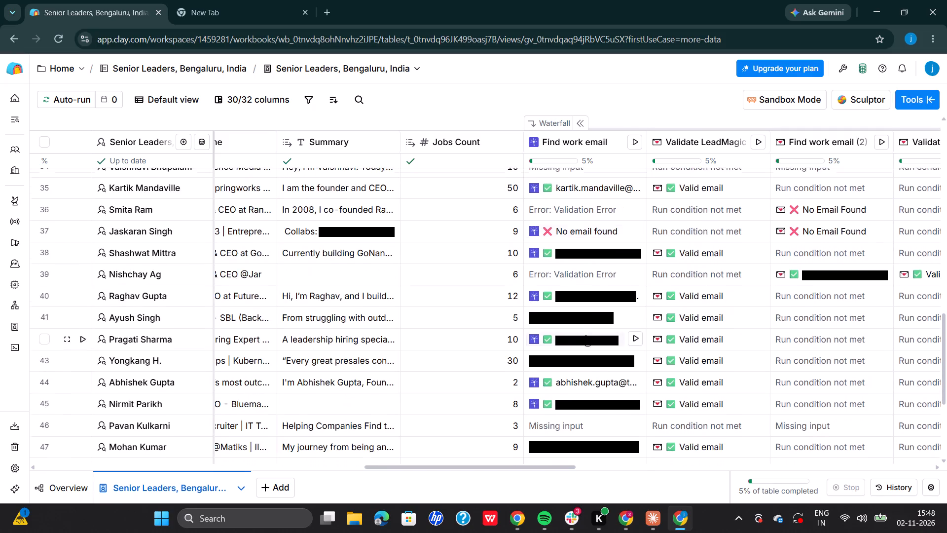
Review the enriched table down to row 50 and back to row 1, including the location, LinkedIn Profile and Enrich person columns.
scroll(585, 335, "down", 3)
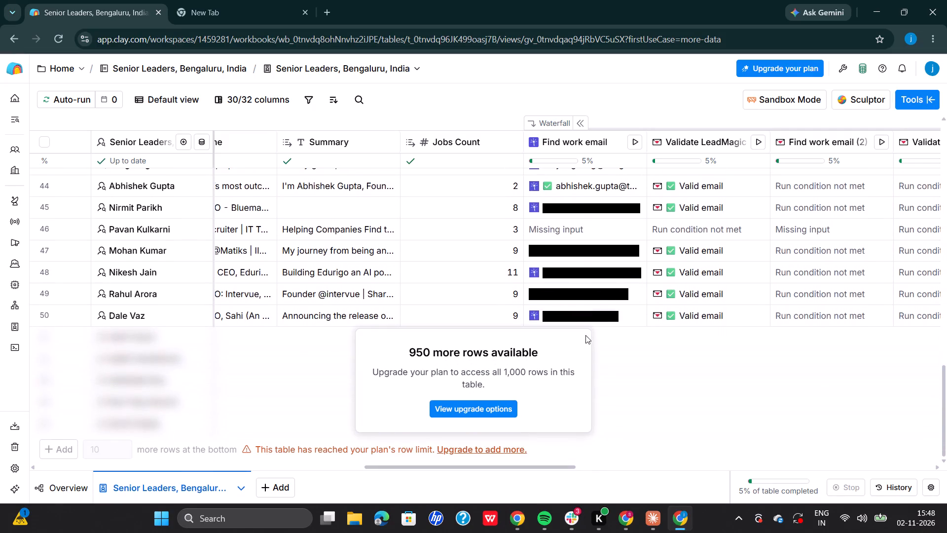
scroll(621, 293, "up", 1)
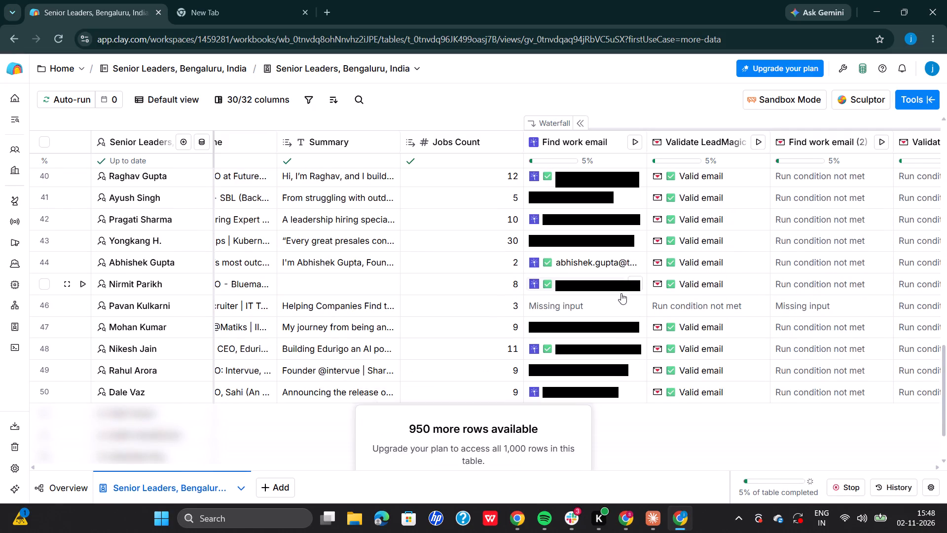
scroll(621, 293, "up", 6)
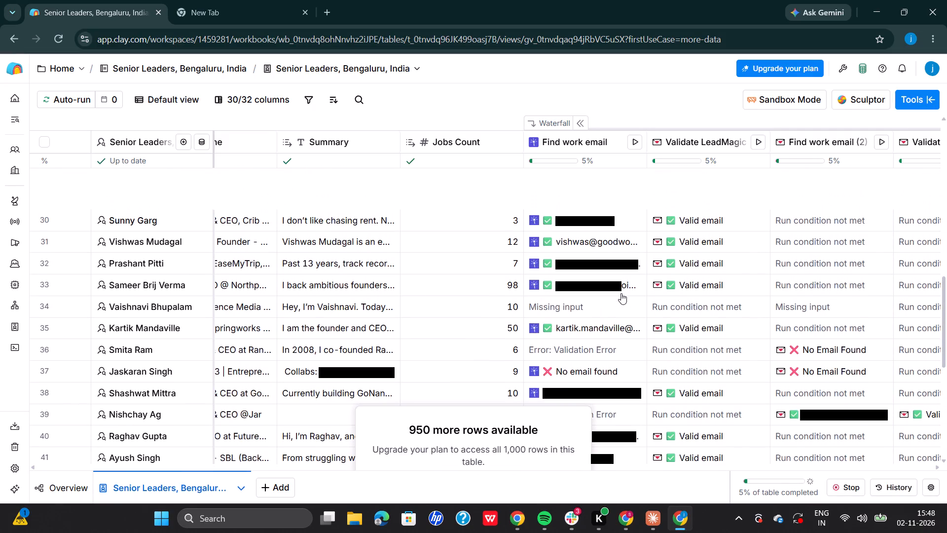
scroll(621, 293, "up", 2)
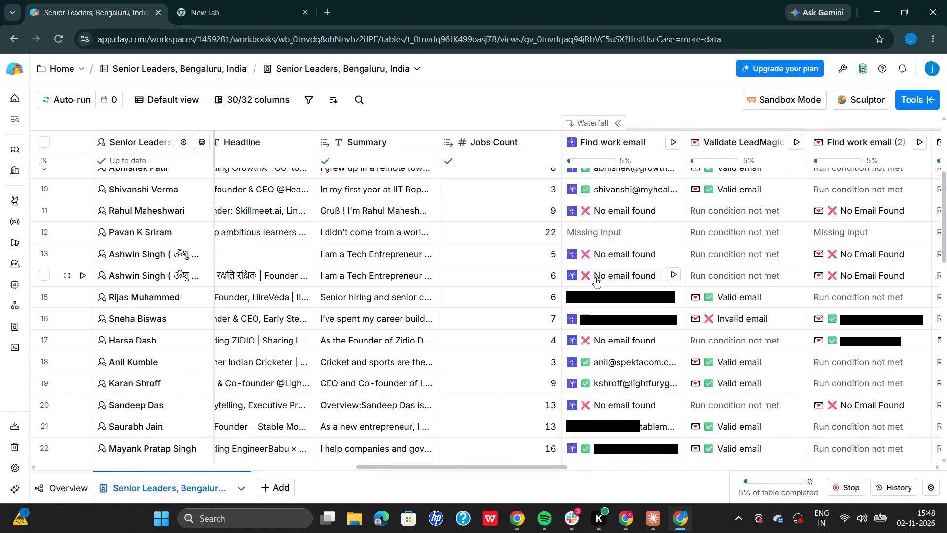
scroll(595, 277, "up", 6)
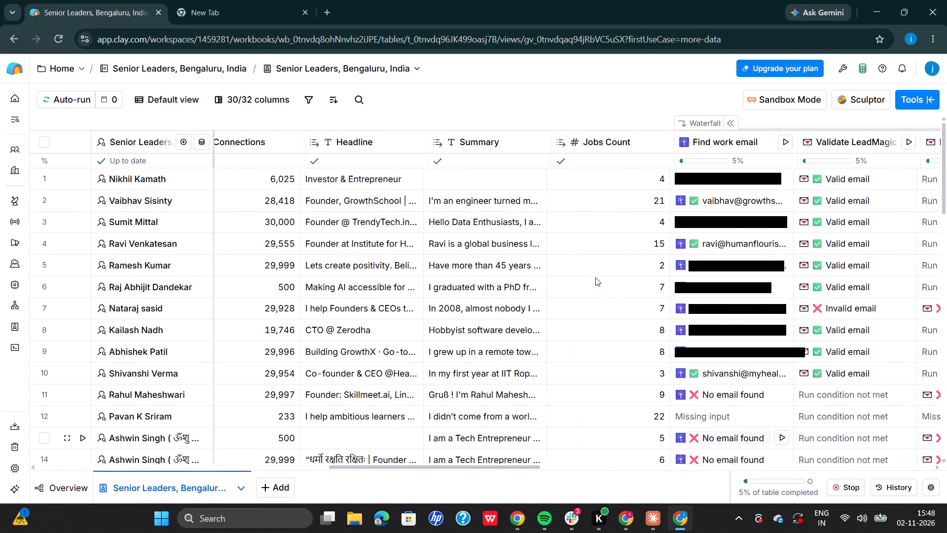
scroll(595, 277, "up", 2)
scroll(595, 277, "right", 5)
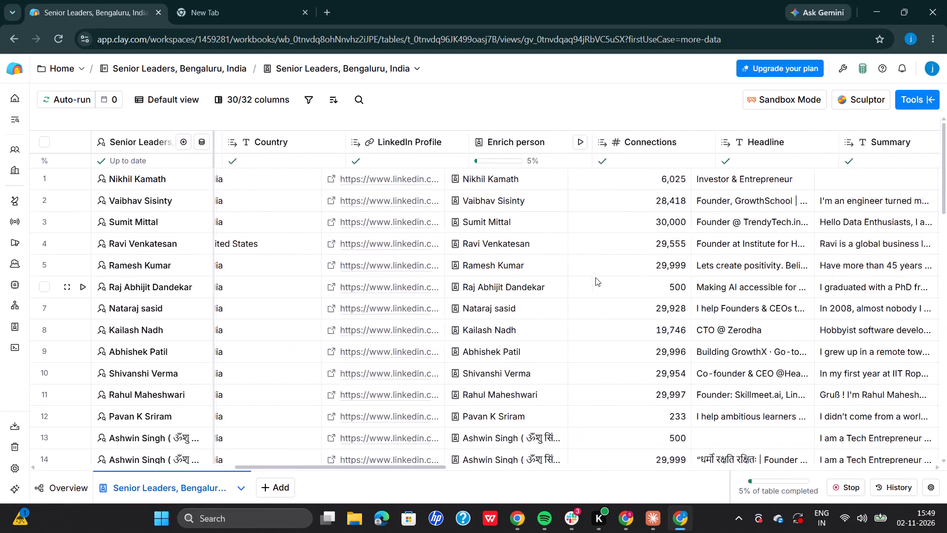
scroll(595, 277, "right", 2)
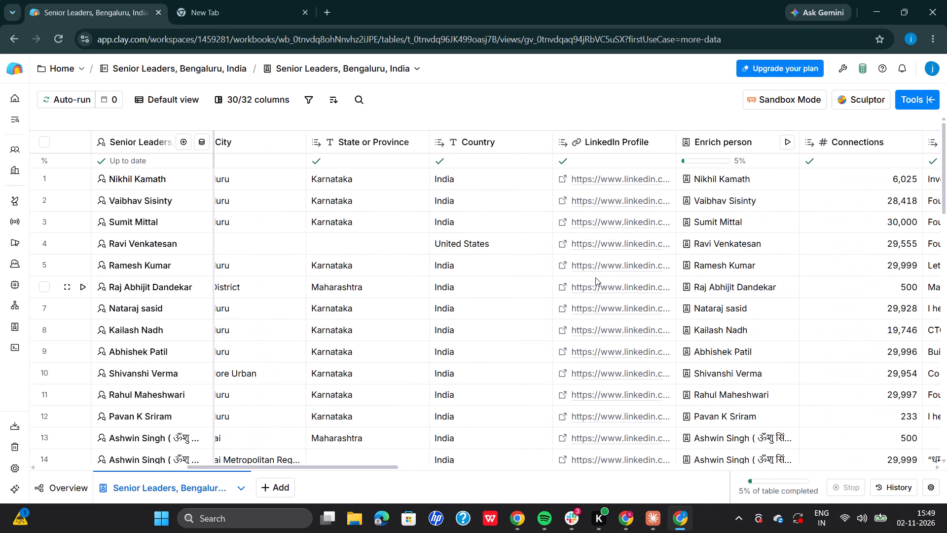
Export the Senior Leaders, Bengaluru, India table as a CSV download.
left_click(918, 102)
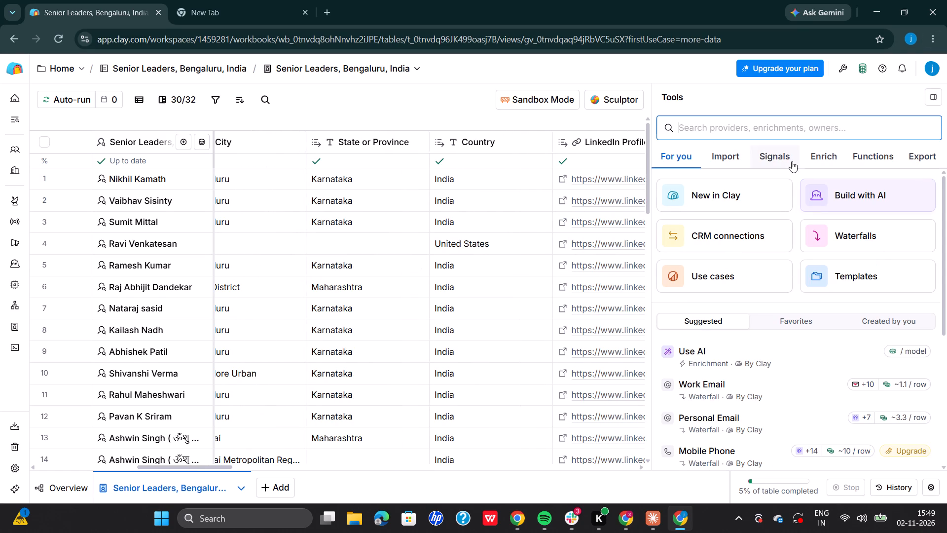
left_click(923, 152)
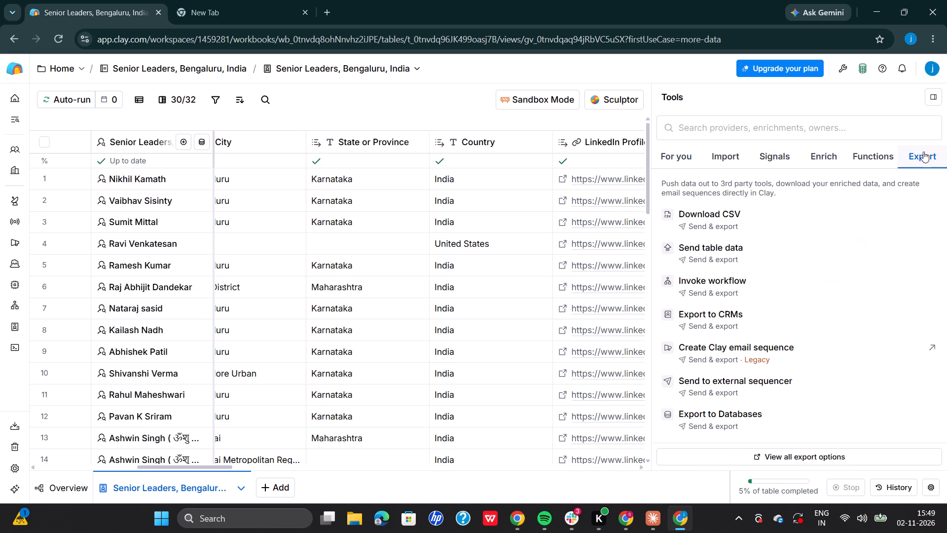
left_click(732, 219)
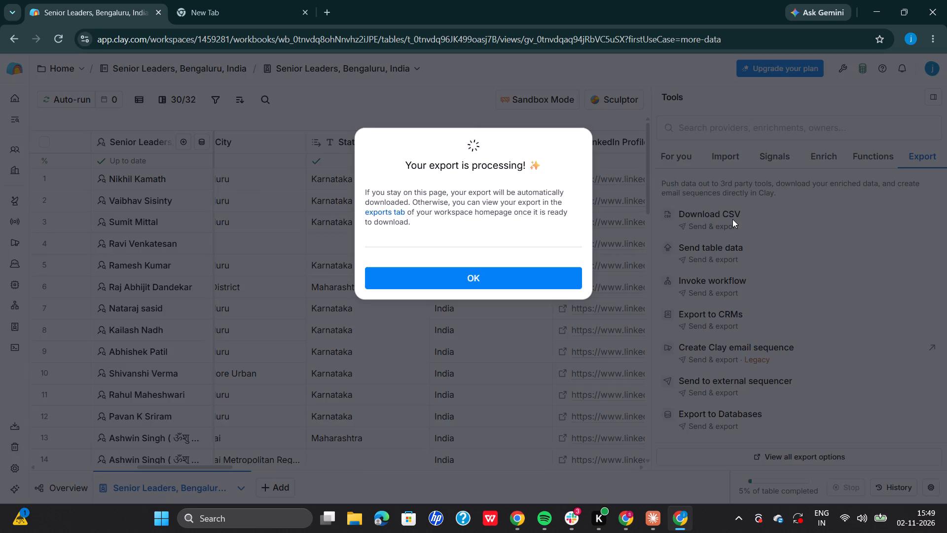
left_click(492, 266)
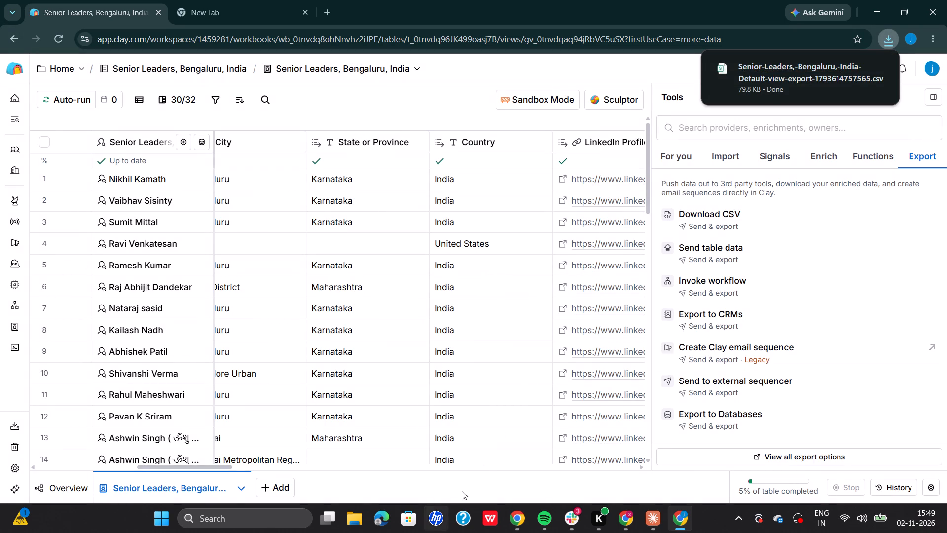
Switch to File Explorer and copy the newly exported Senior-Leaders,-Bengaluru,-India CSV file from the Downloads folder.
left_click(352, 526)
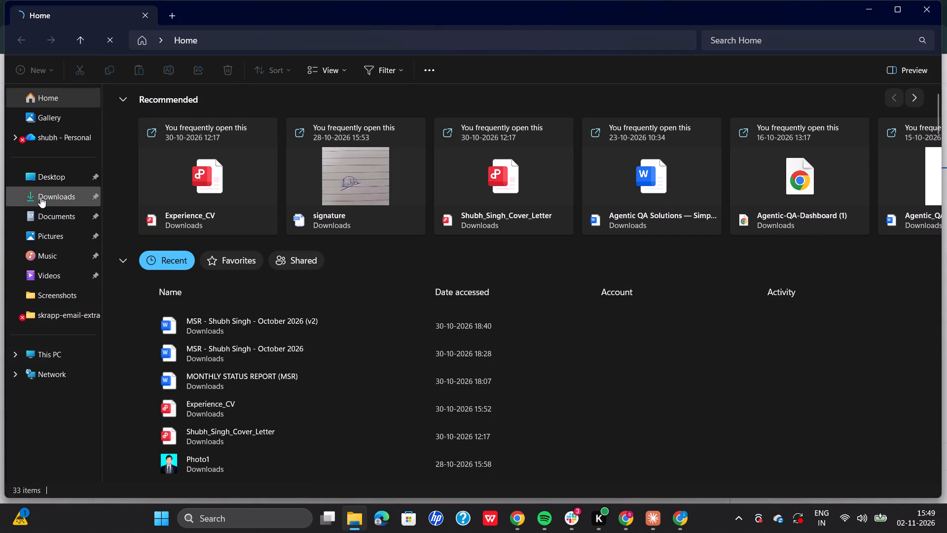
left_click(39, 198)
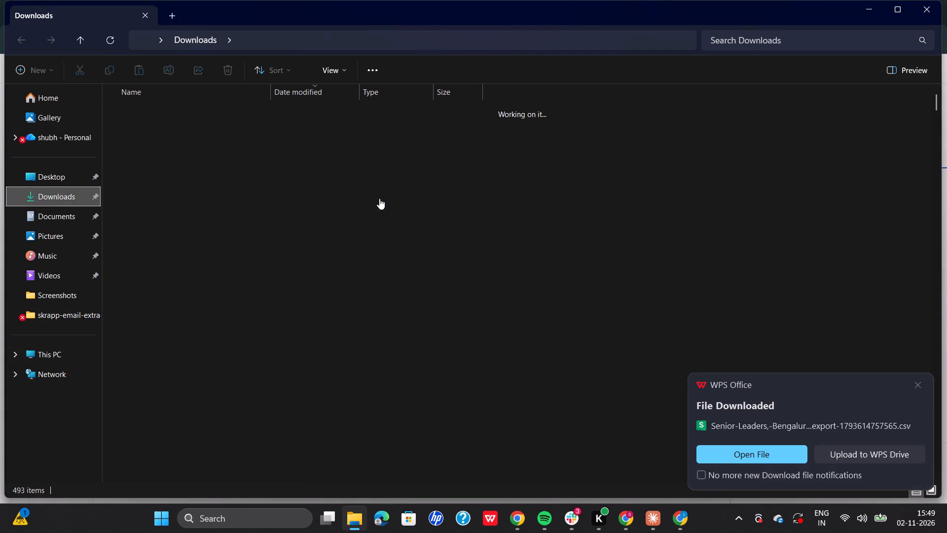
left_click(257, 130)
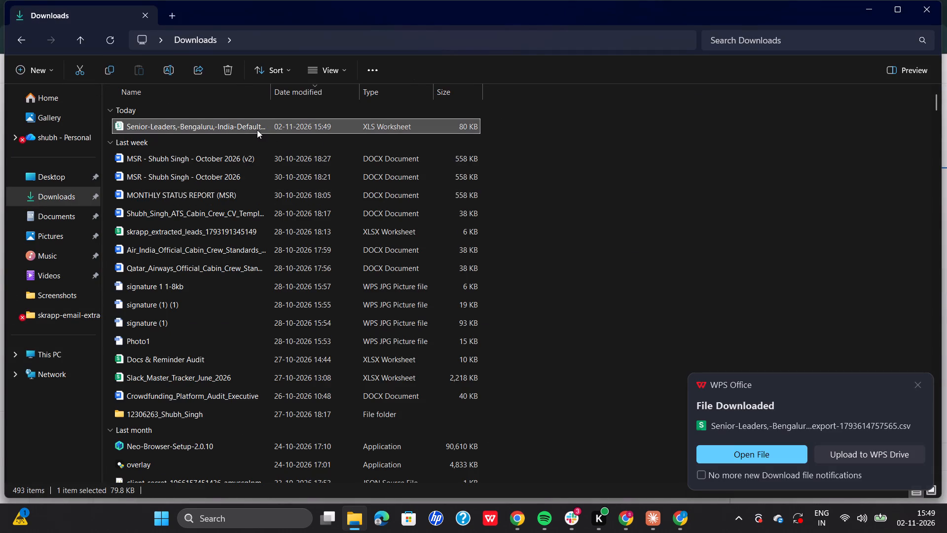
left_click(112, 73)
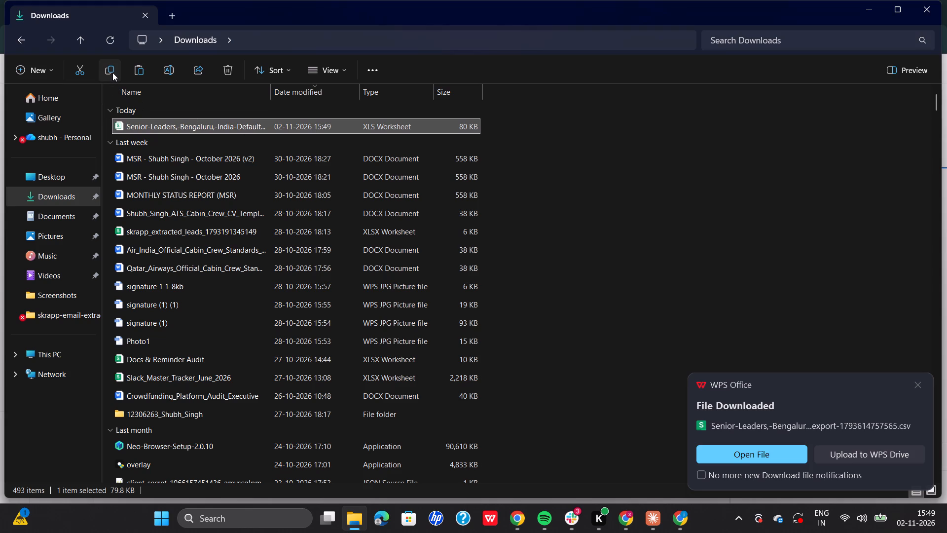
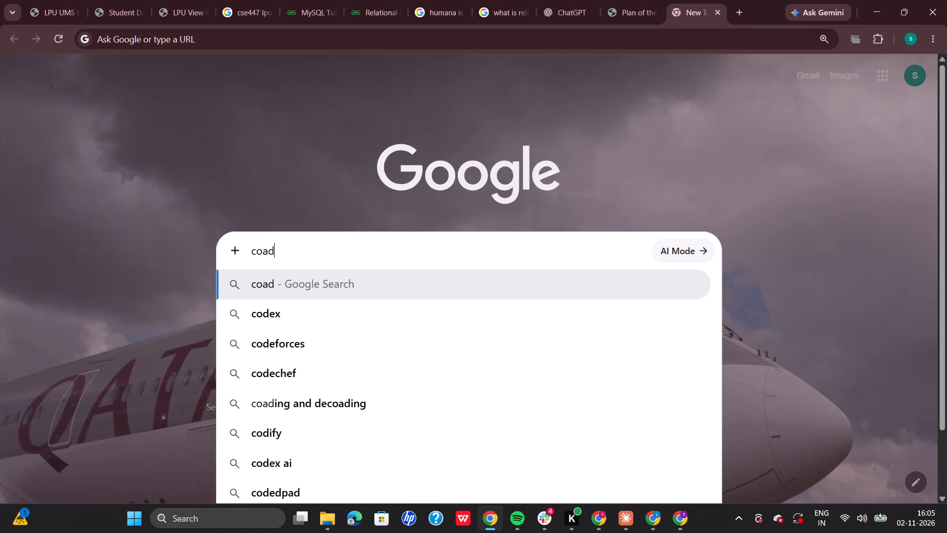
Search Google for "coading blocks" and open the Coding Blocks website from the results.
type("ing")
key("space")
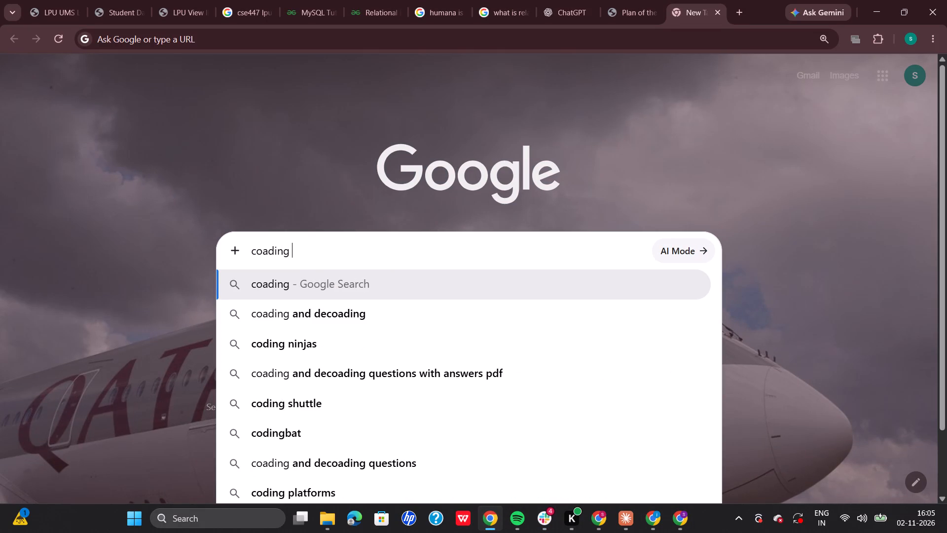
type("blocks")
key("Return")
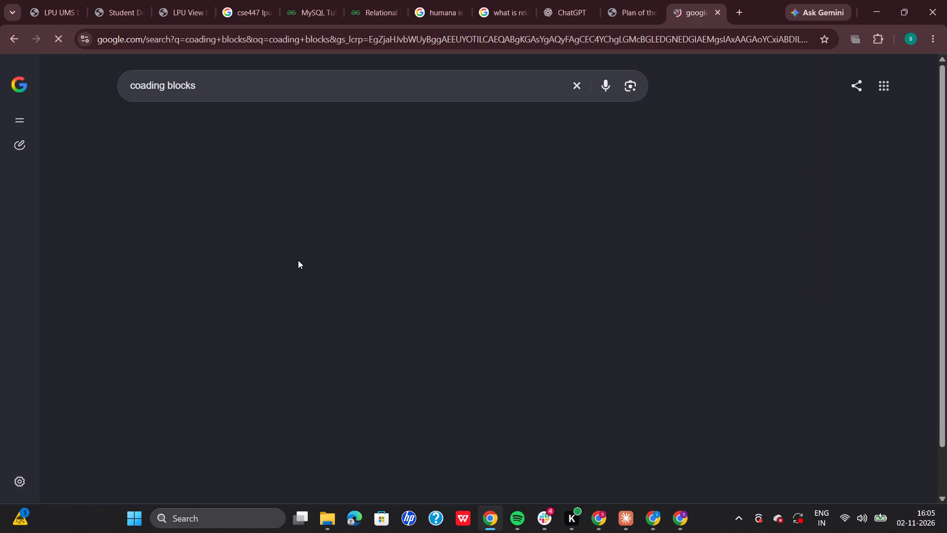
left_click(204, 235)
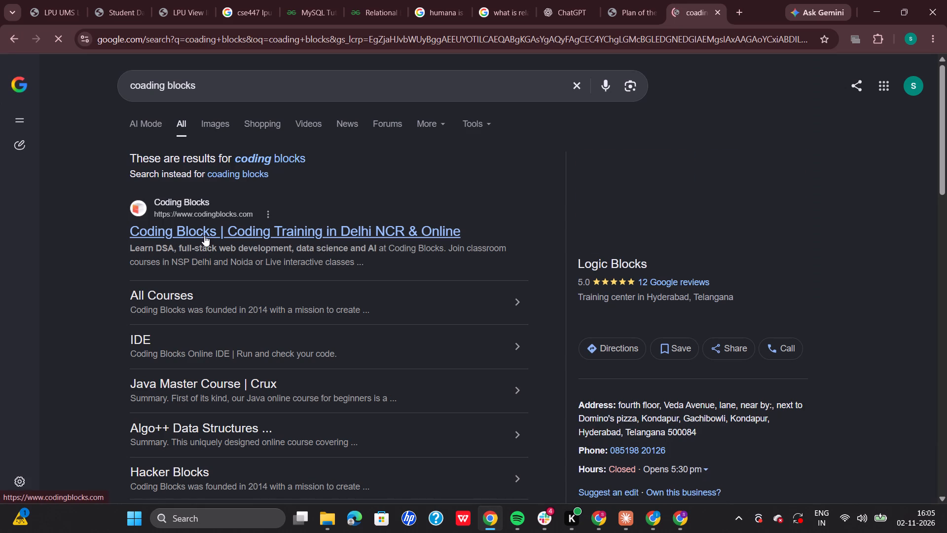